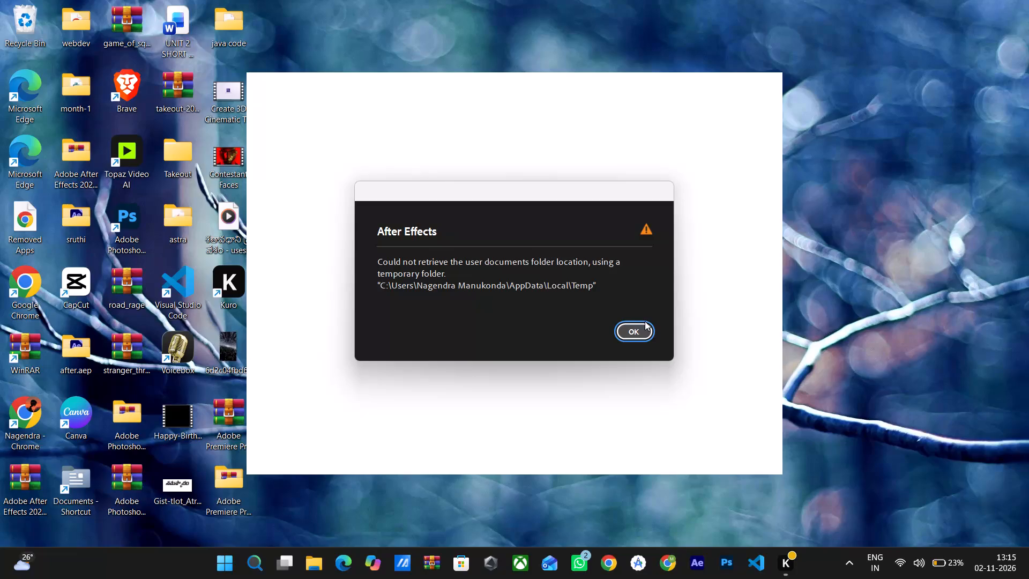
# Start After Effects past its startup warning and open the recent project chudam.
pyautogui.click(637, 327)
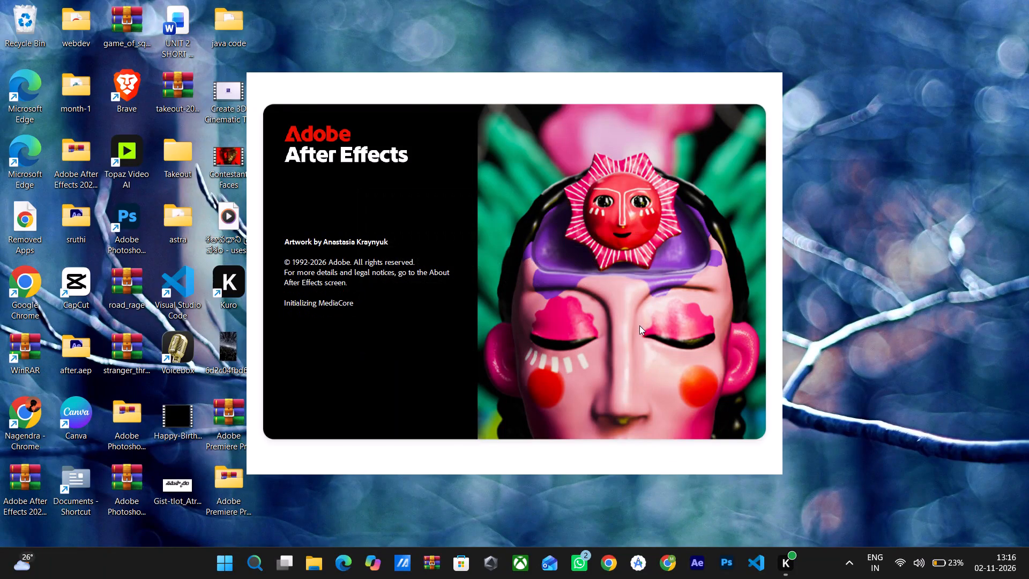
pyautogui.click(694, 566)
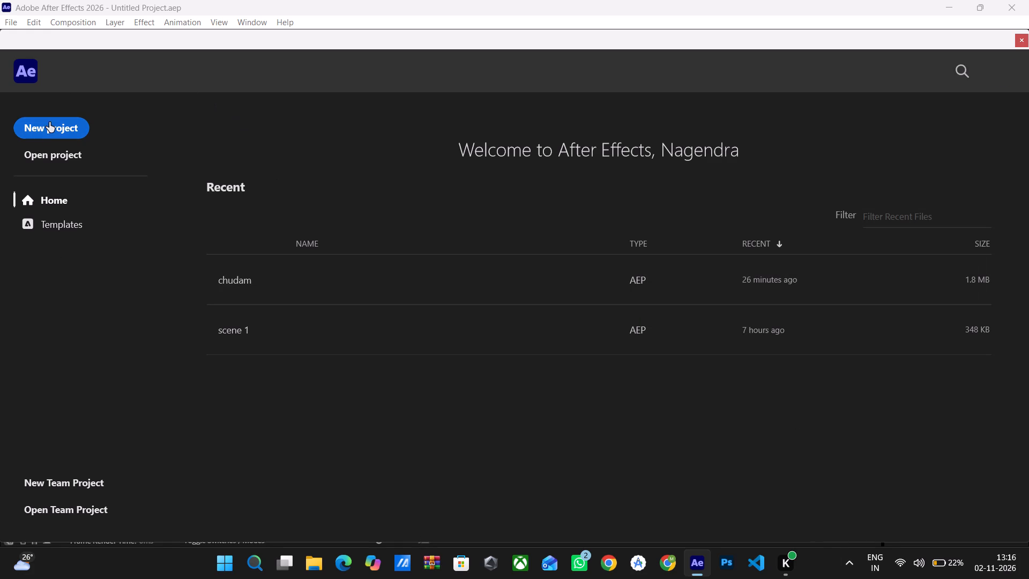
pyautogui.click(40, 153)
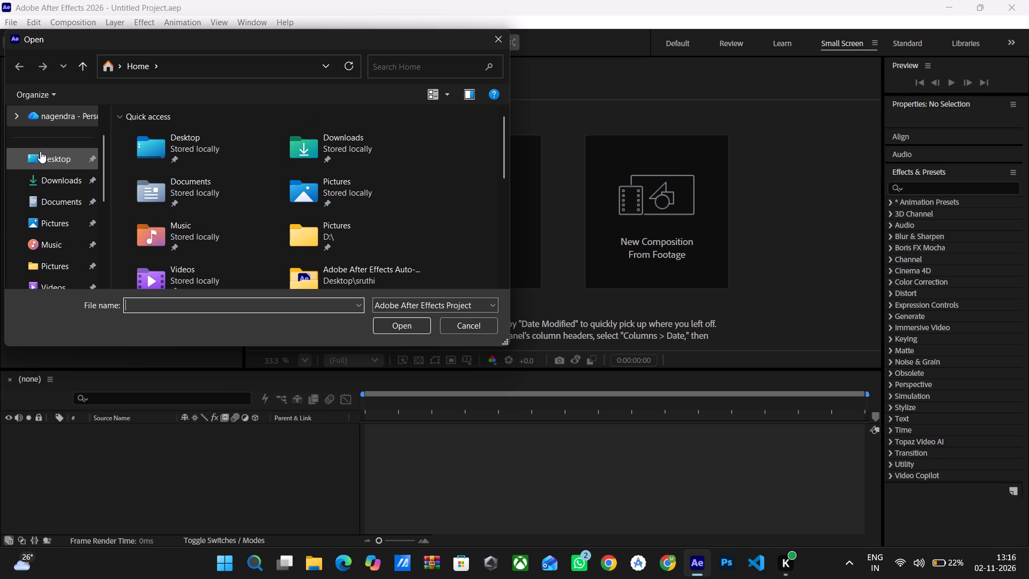
pyautogui.scroll(-9, 69, 132)
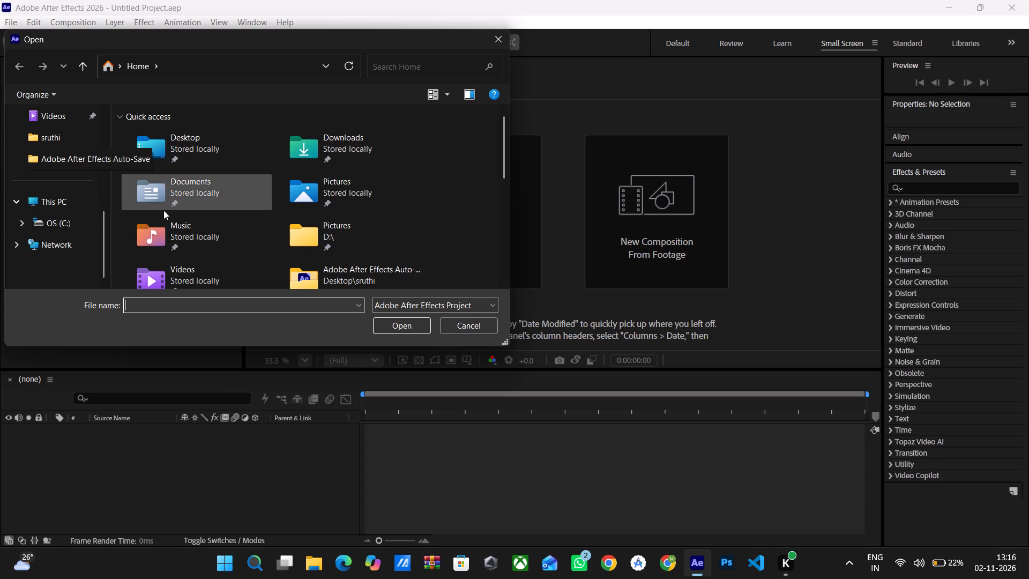
pyautogui.scroll(-4, 163, 210)
pyautogui.click(192, 217)
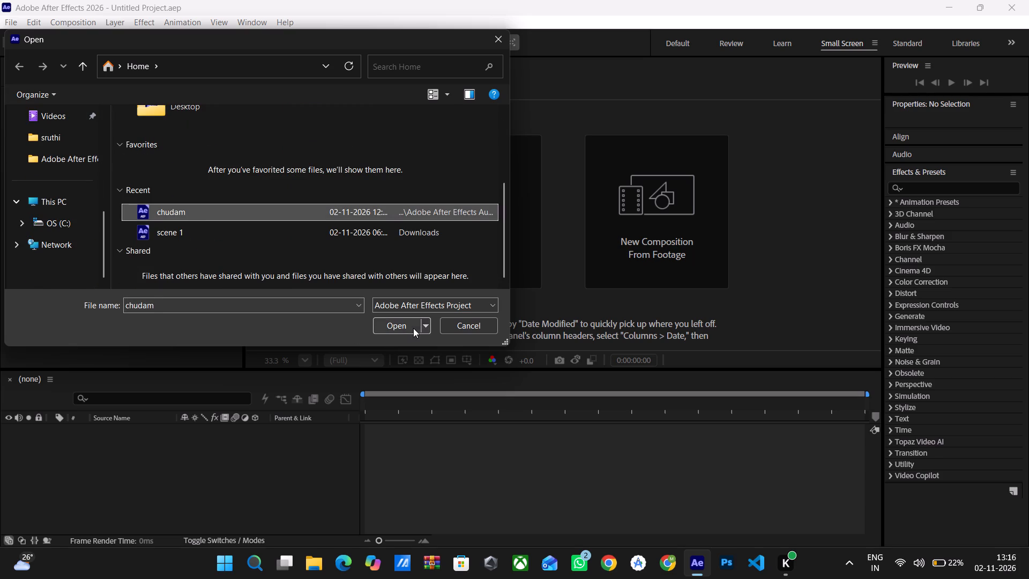
pyautogui.click(413, 327)
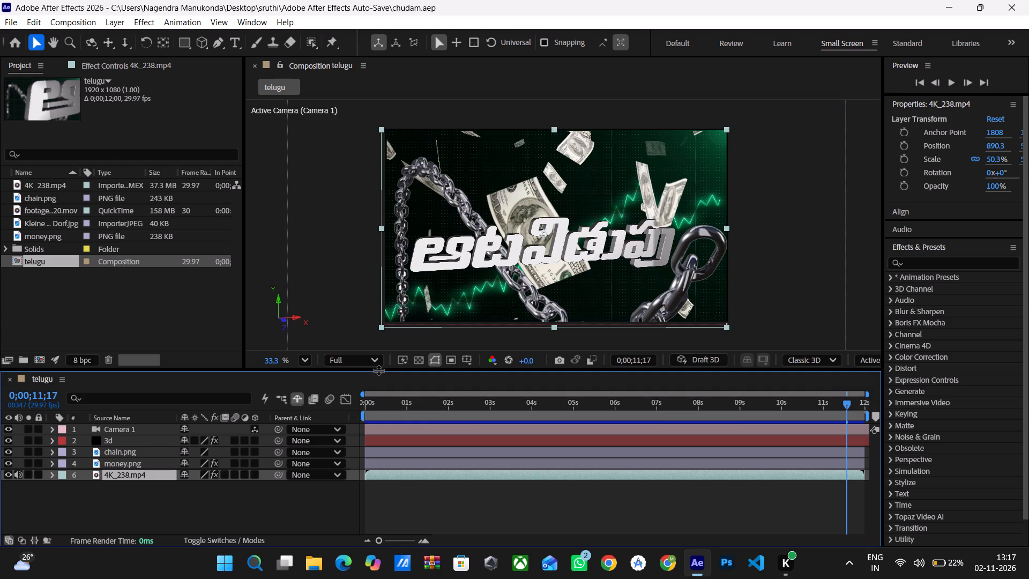
# Delay the chain.png layer so it starts at about 1.6 s, judging the timing with playback from the beginning.
pyautogui.press('space')
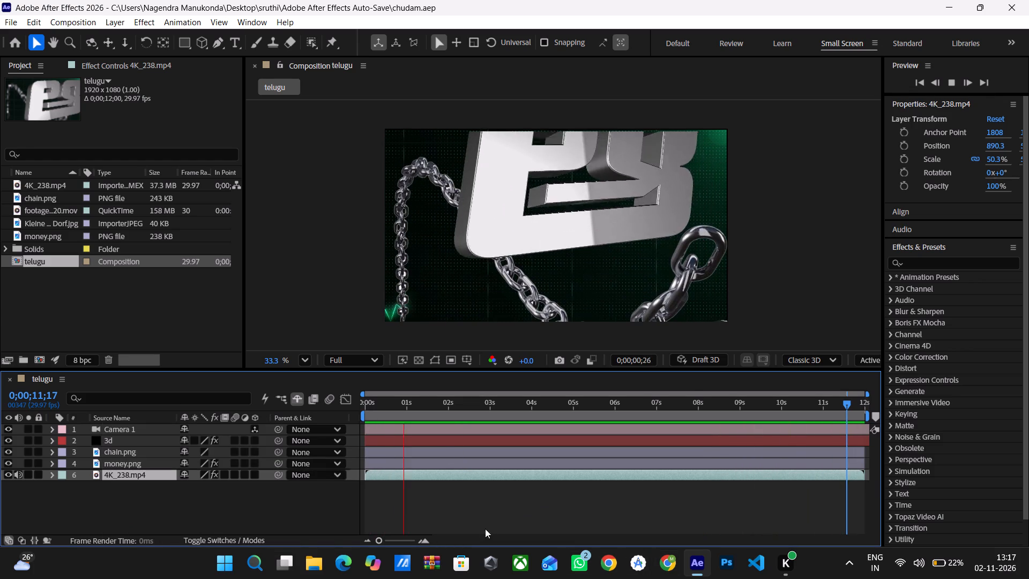
pyautogui.click(415, 452)
pyautogui.moveTo(415, 450); pyautogui.dragTo(416, 450)
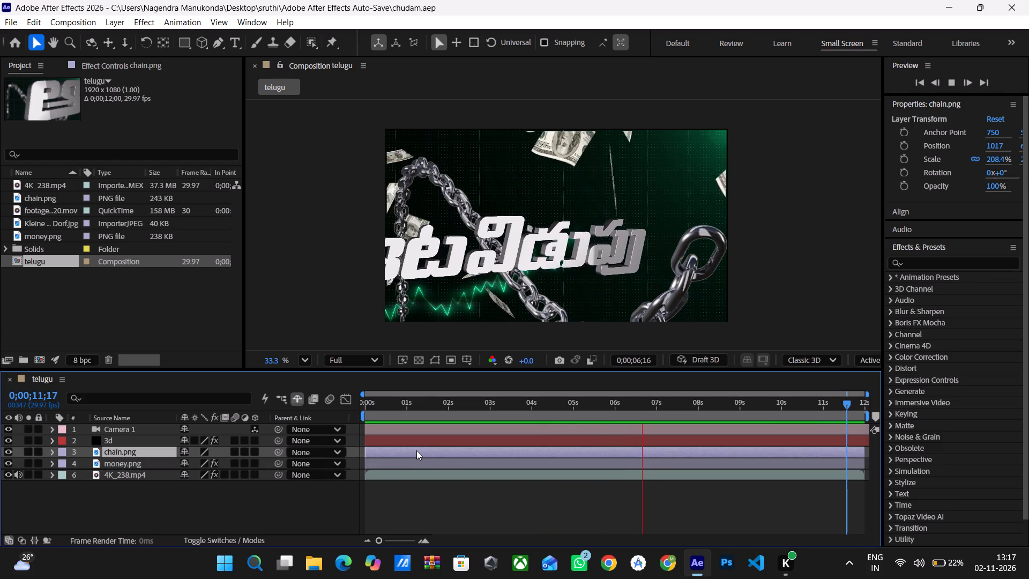
pyautogui.moveTo(416, 450); pyautogui.dragTo(543, 469)
pyautogui.click(370, 400)
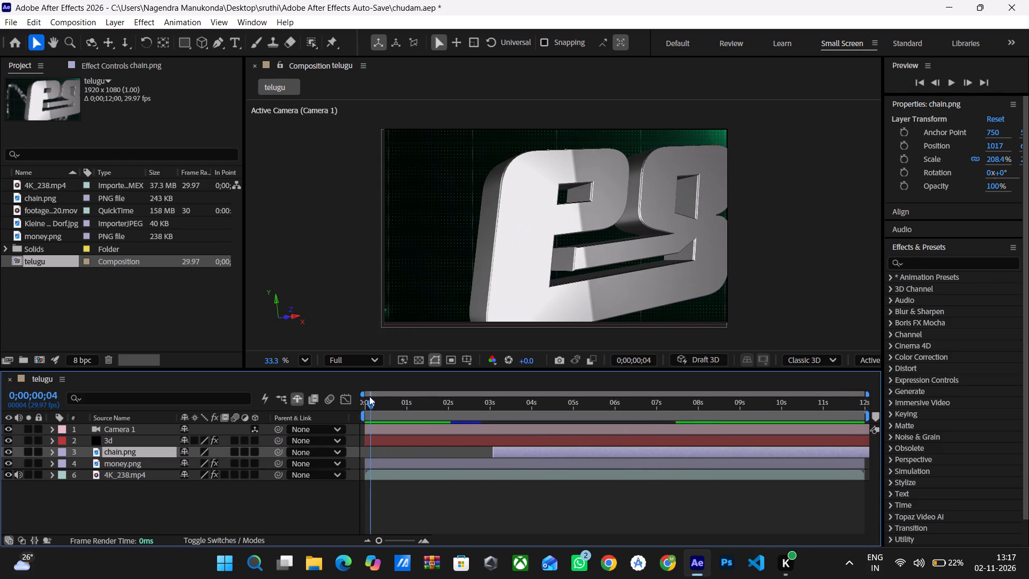
pyautogui.moveTo(369, 396); pyautogui.dragTo(353, 388)
pyautogui.press('space')
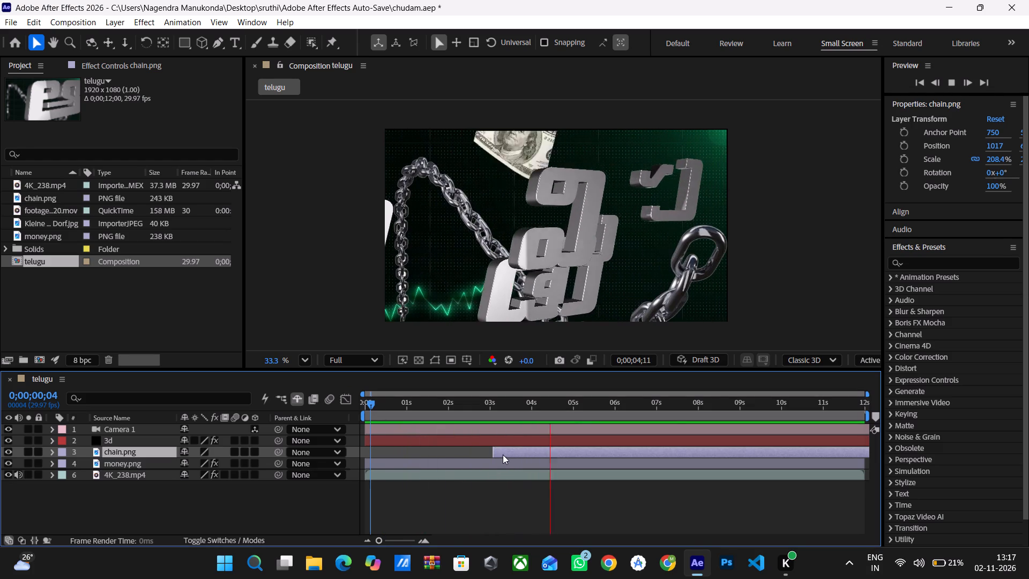
pyautogui.moveTo(503, 453); pyautogui.dragTo(450, 441)
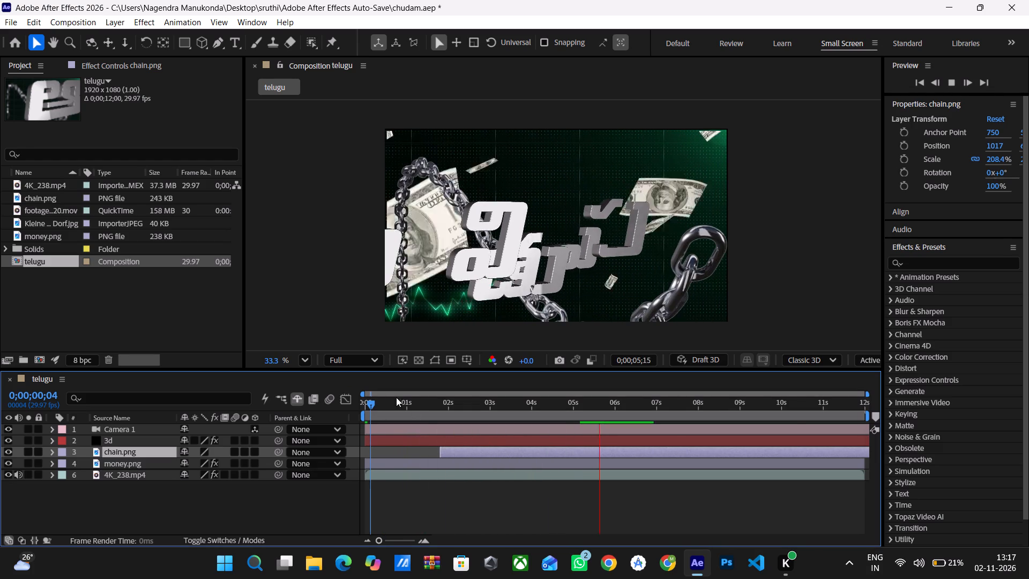
pyautogui.click(374, 403)
pyautogui.press('space')
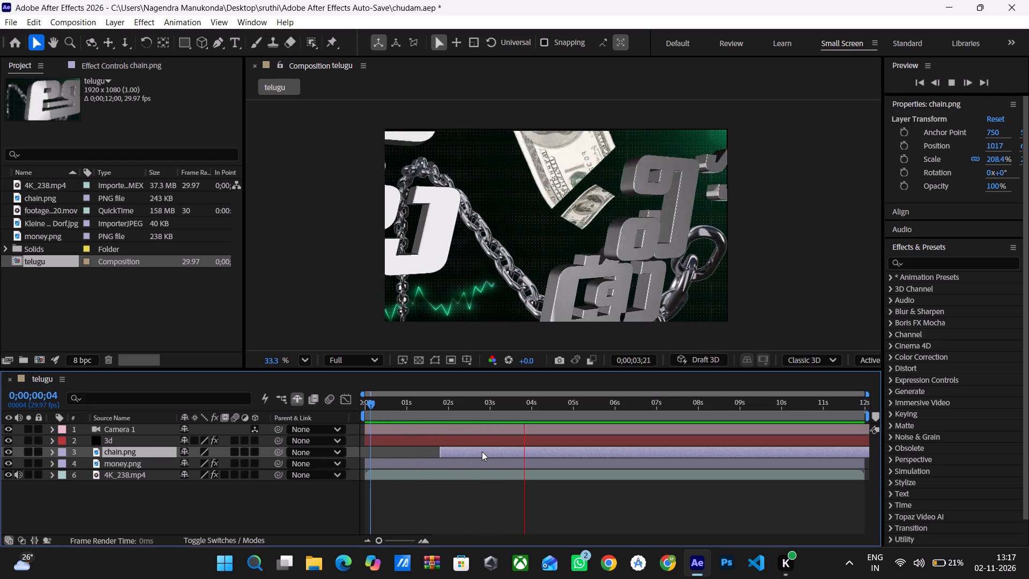
pyautogui.moveTo(482, 451); pyautogui.dragTo(475, 450)
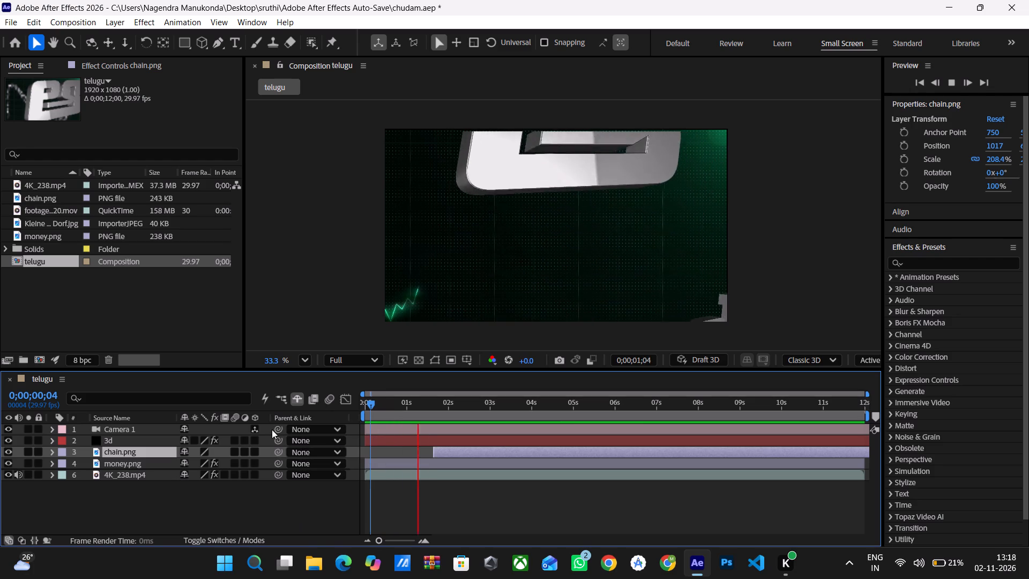
# With the chain.png layer selected, search the effects and presets for "wiper" and similar wipe terms.
pyautogui.click(125, 447)
pyautogui.click(149, 454)
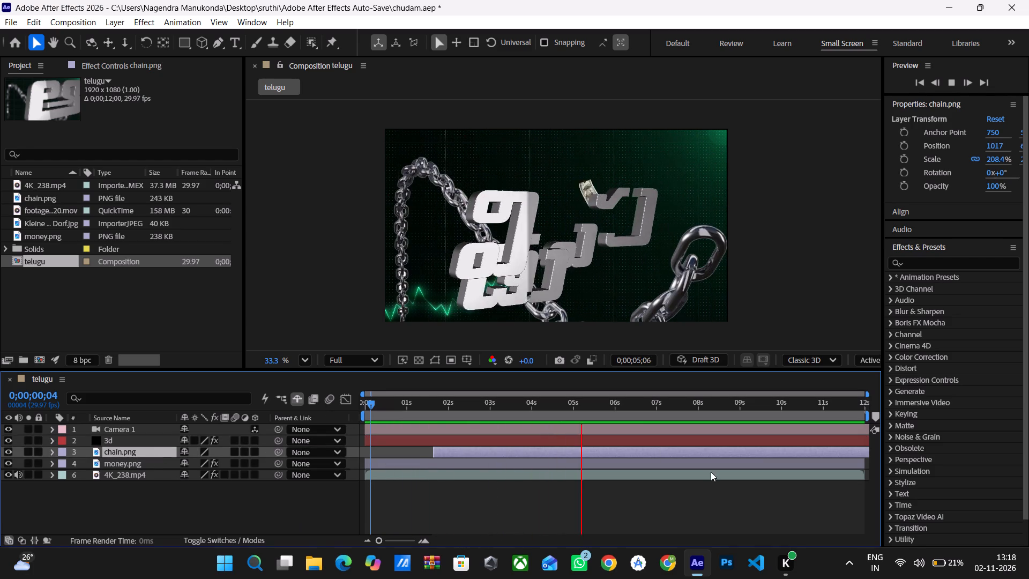
pyautogui.click(968, 266)
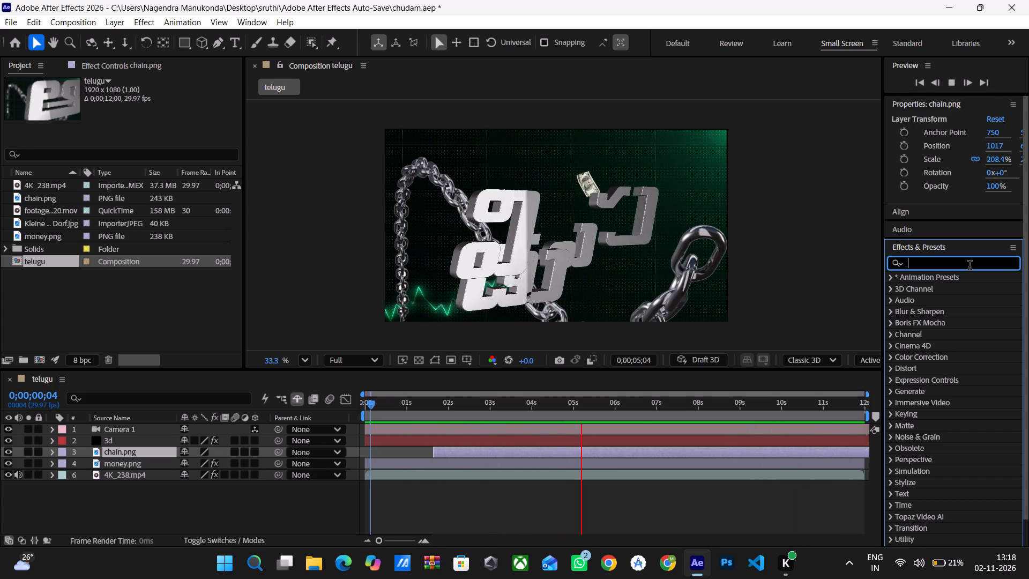
pyautogui.press('w')
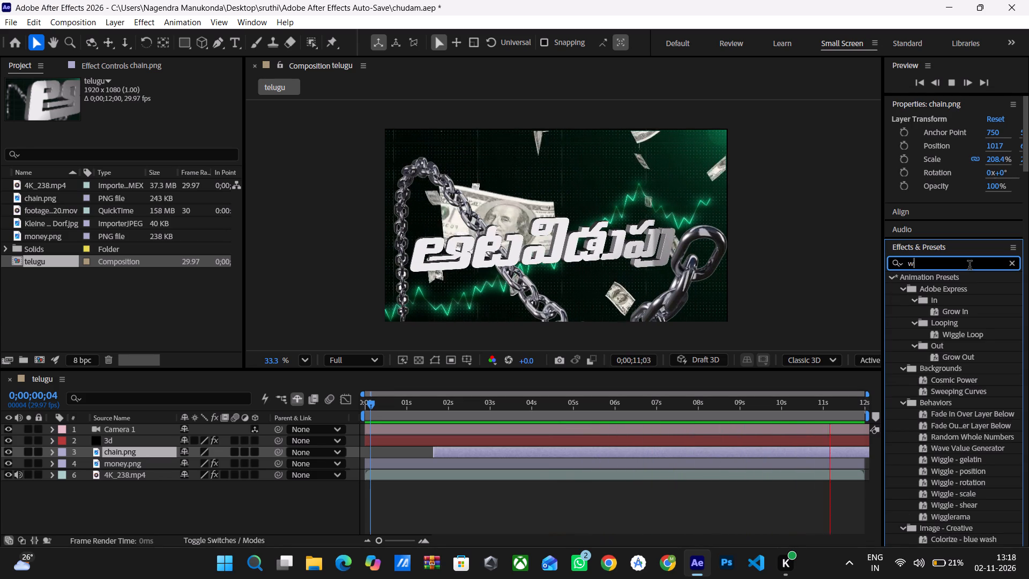
pyautogui.write('ir')
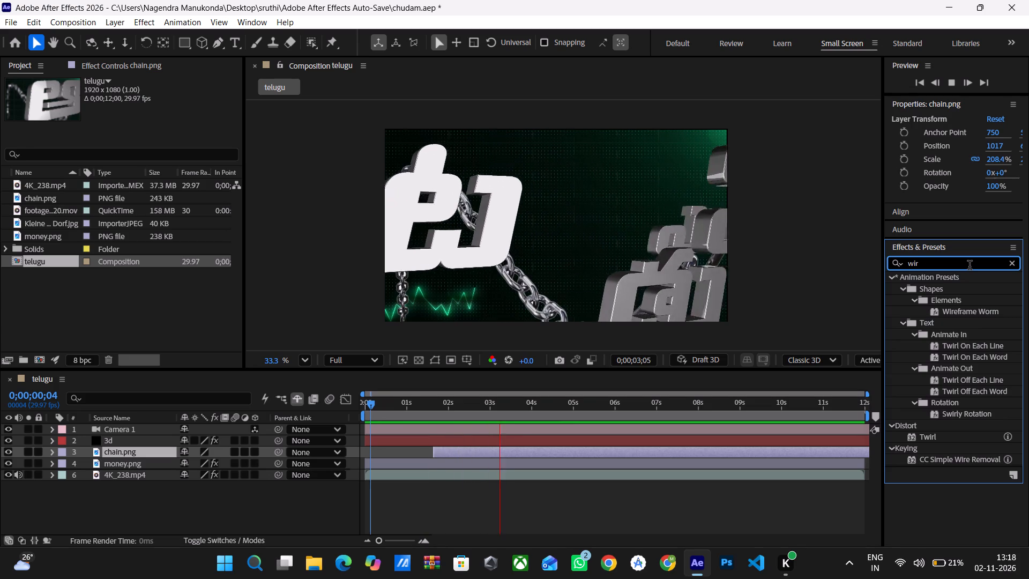
pyautogui.press('BackSpace')
pyautogui.press('p')
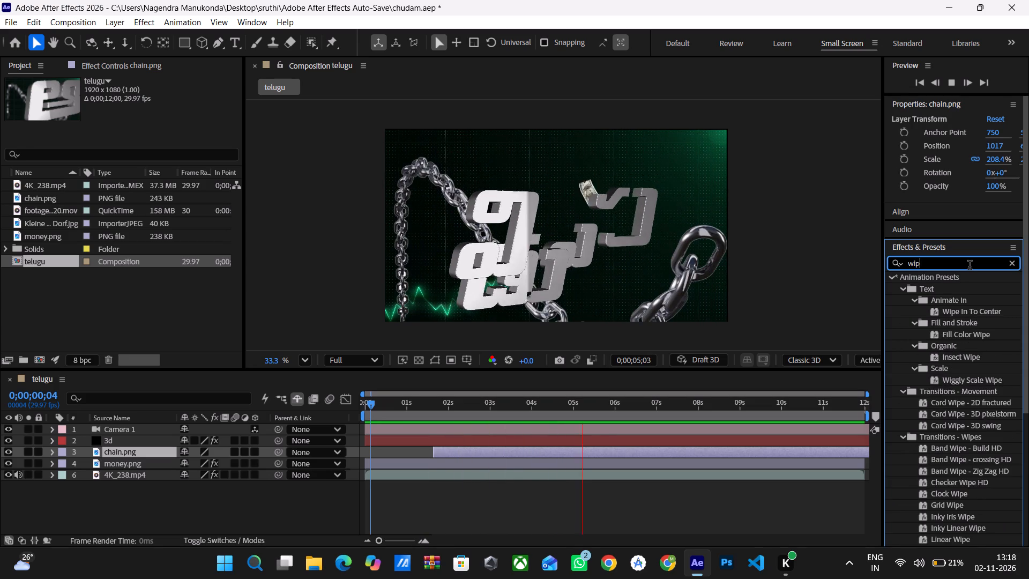
pyautogui.write('er')
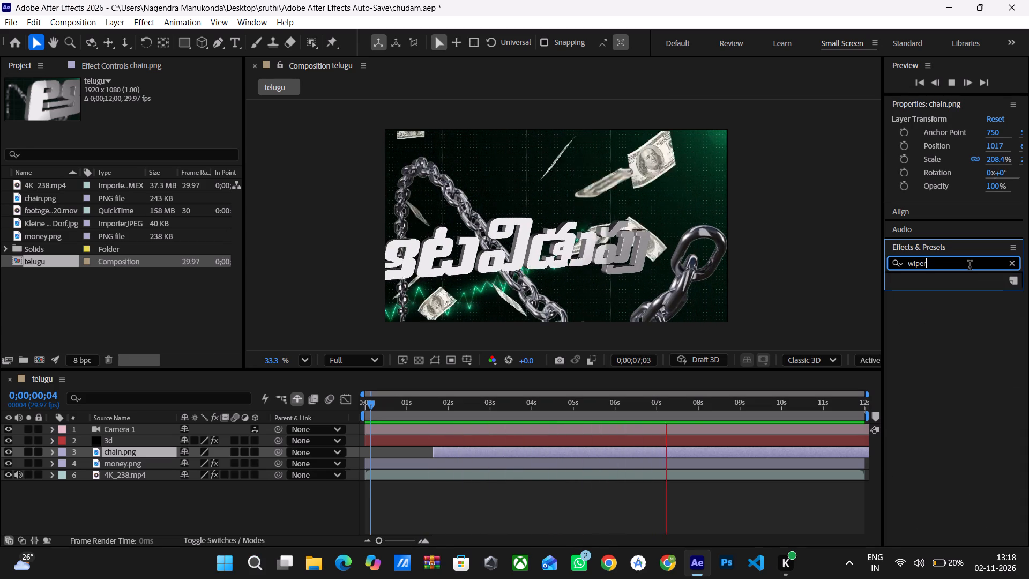
pyautogui.press('BackSpace')
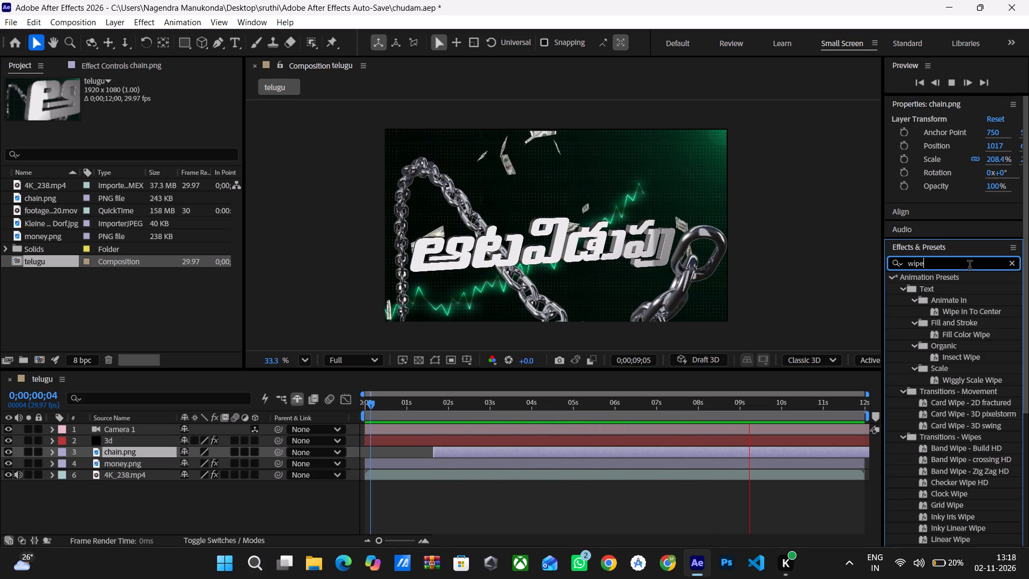
pyautogui.press('r')
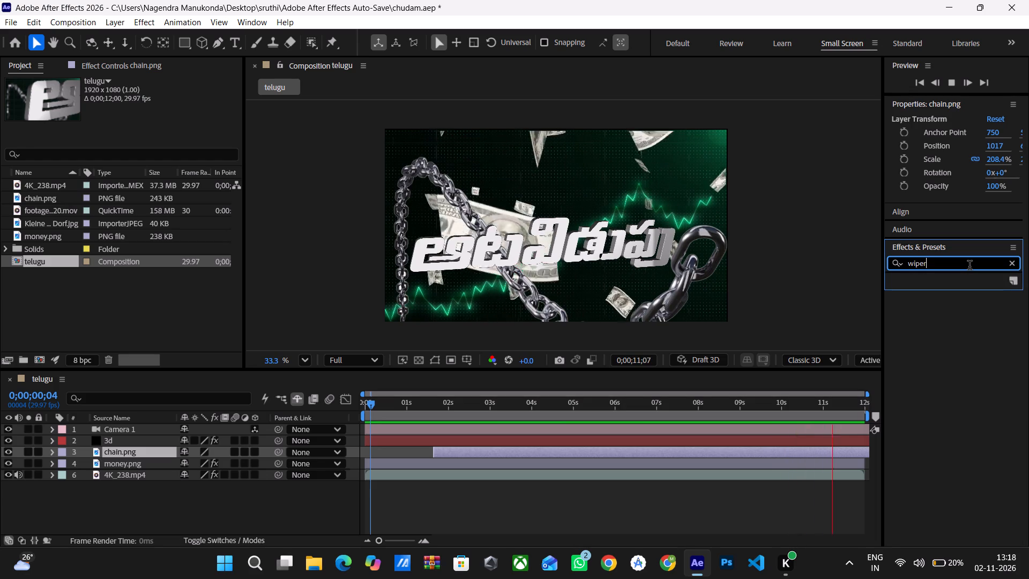
pyautogui.click(1002, 273)
pyautogui.moveTo(1006, 280); pyautogui.dragTo(997, 277)
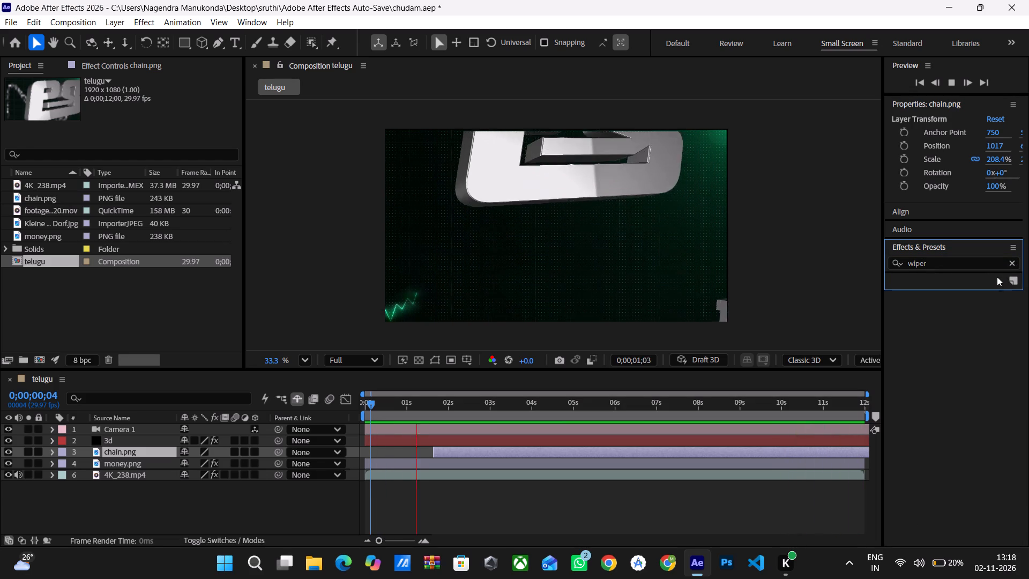
pyautogui.moveTo(997, 277); pyautogui.dragTo(985, 274)
pyautogui.click(1014, 282)
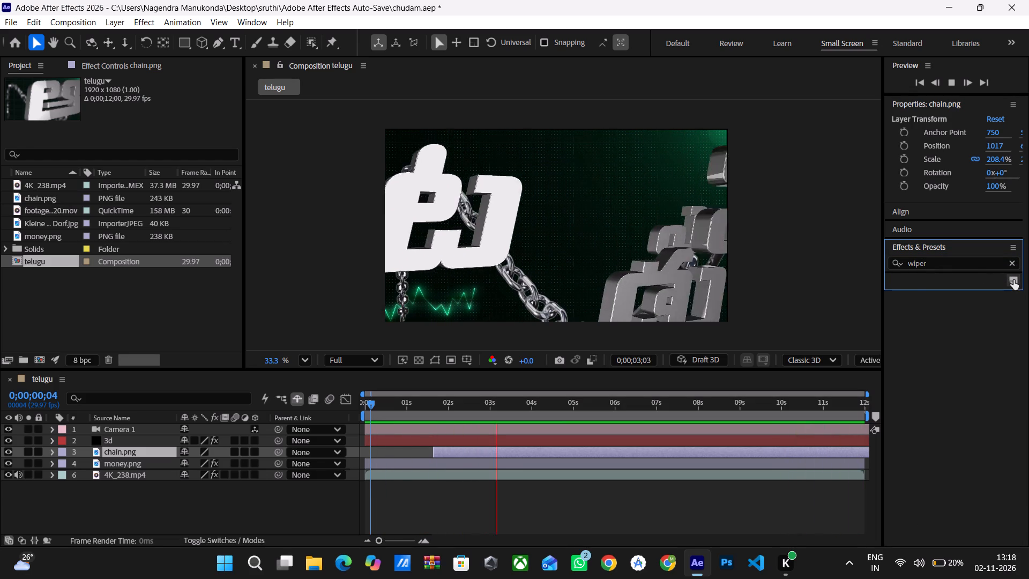
pyautogui.click(993, 262)
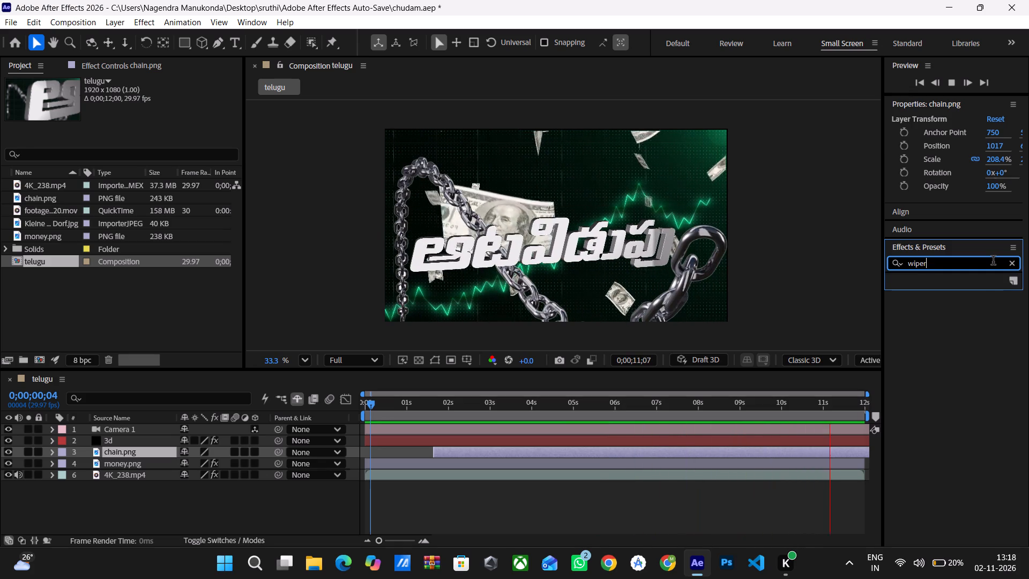
pyautogui.press('BackSpace')
pyautogui.press('BackSpace')
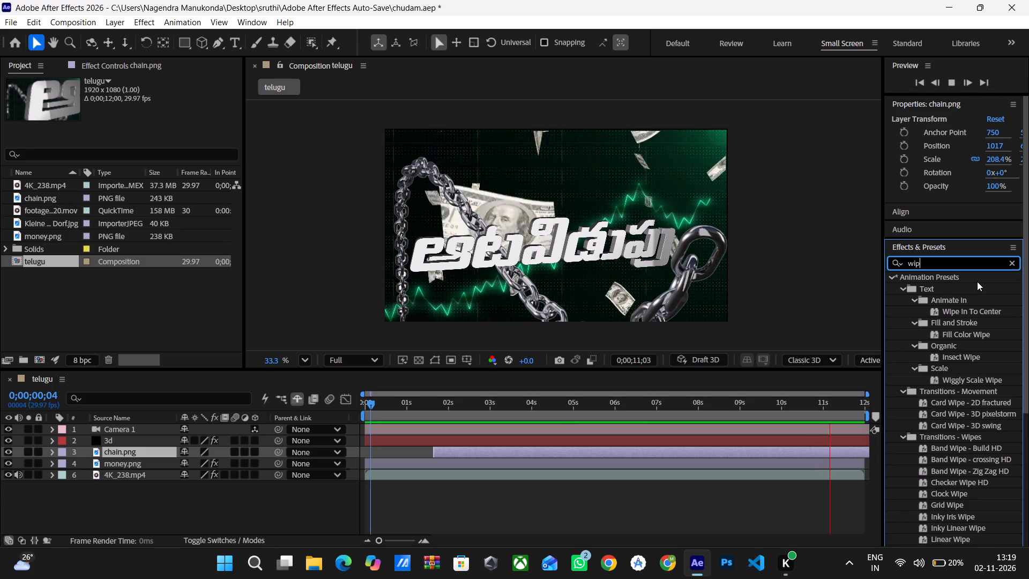
pyautogui.press('BackSpace')
pyautogui.press('BackSpace')
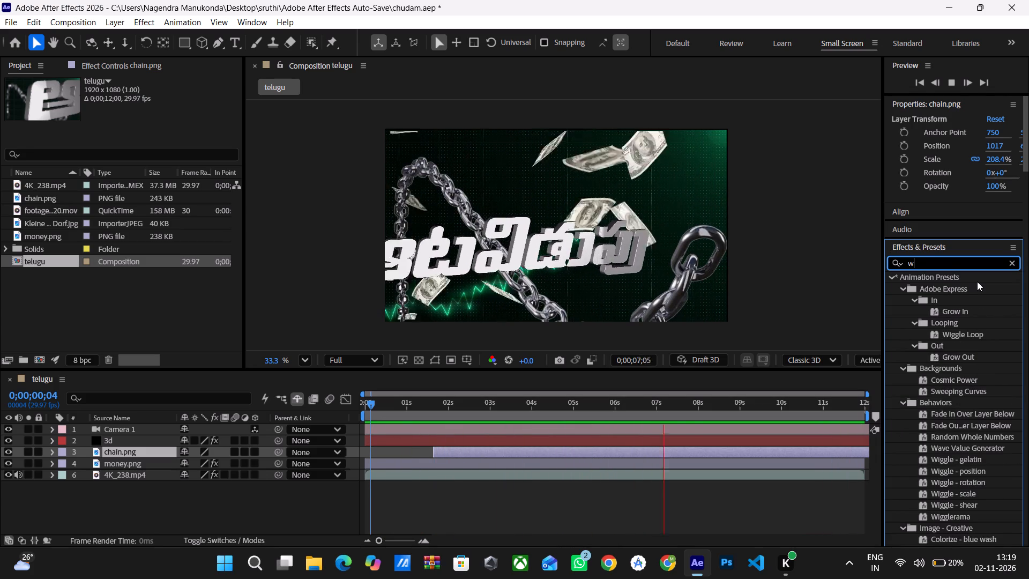
# Find the CC Page Turn effect by searching "cc pag" and apply it to the chain.png layer.
pyautogui.press('BackSpace')
pyautogui.write('cc')
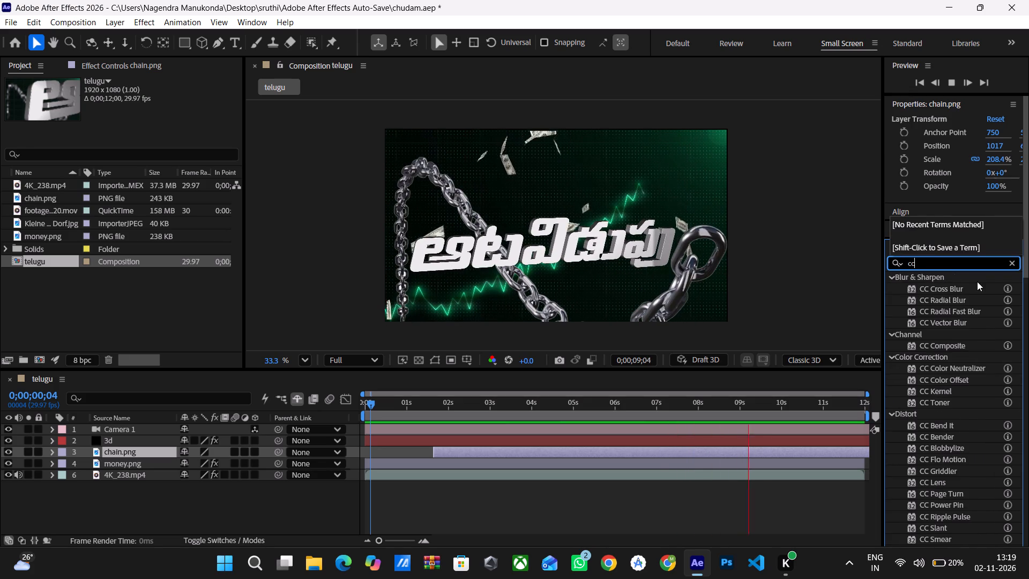
pyautogui.press('space')
pyautogui.press('p')
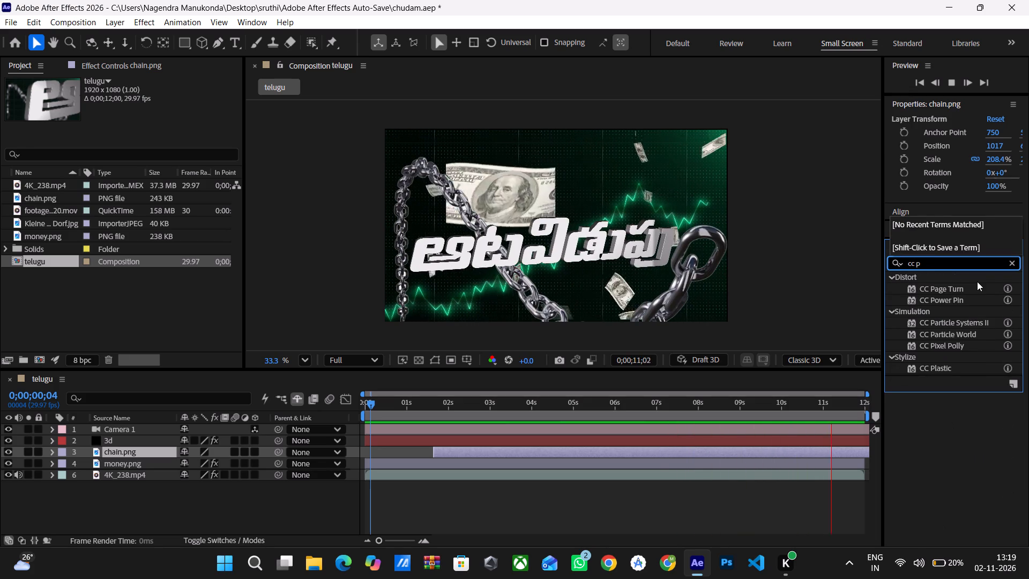
pyautogui.write('ag')
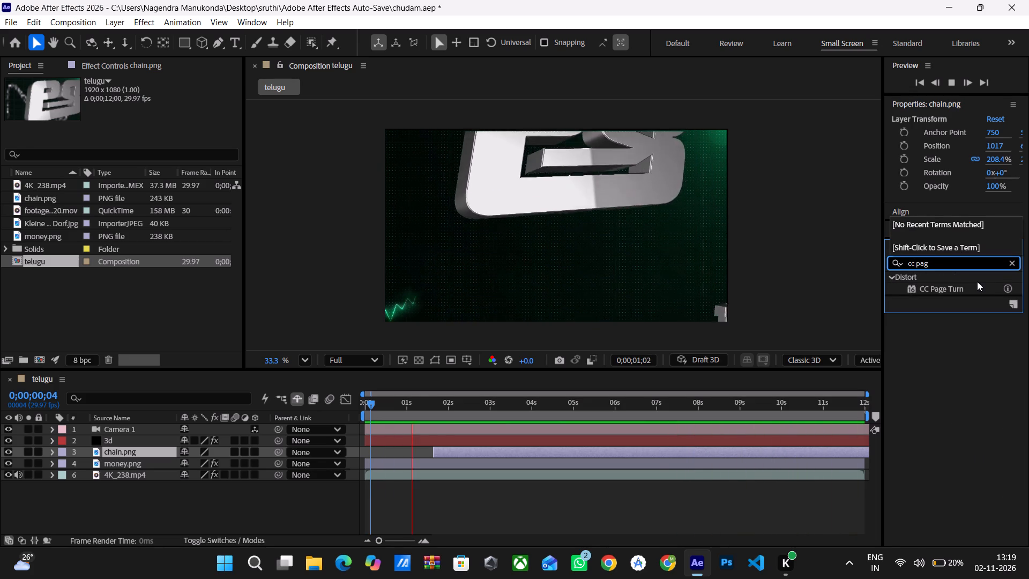
pyautogui.moveTo(974, 287); pyautogui.dragTo(970, 284)
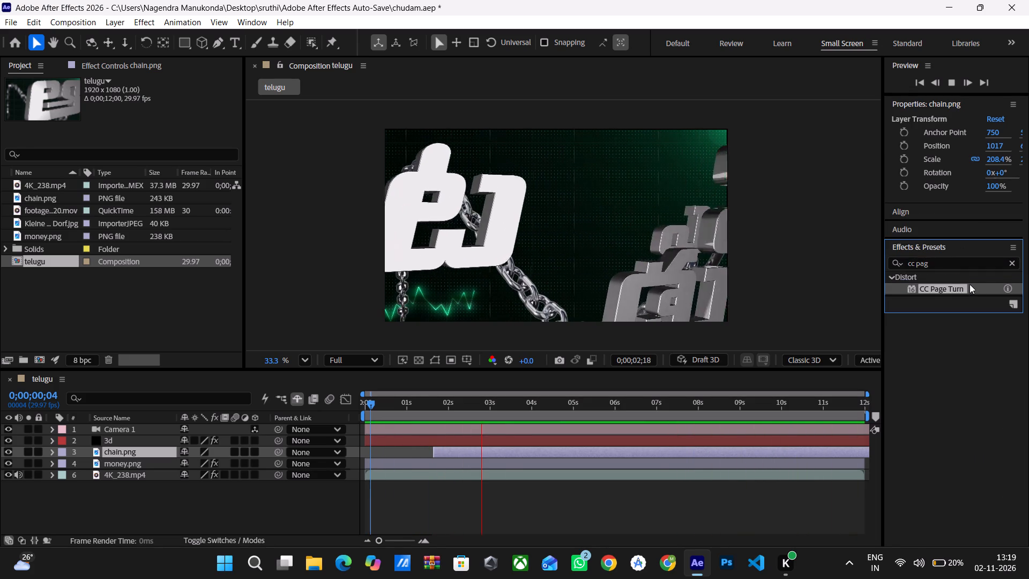
pyautogui.moveTo(970, 284); pyautogui.dragTo(271, 444)
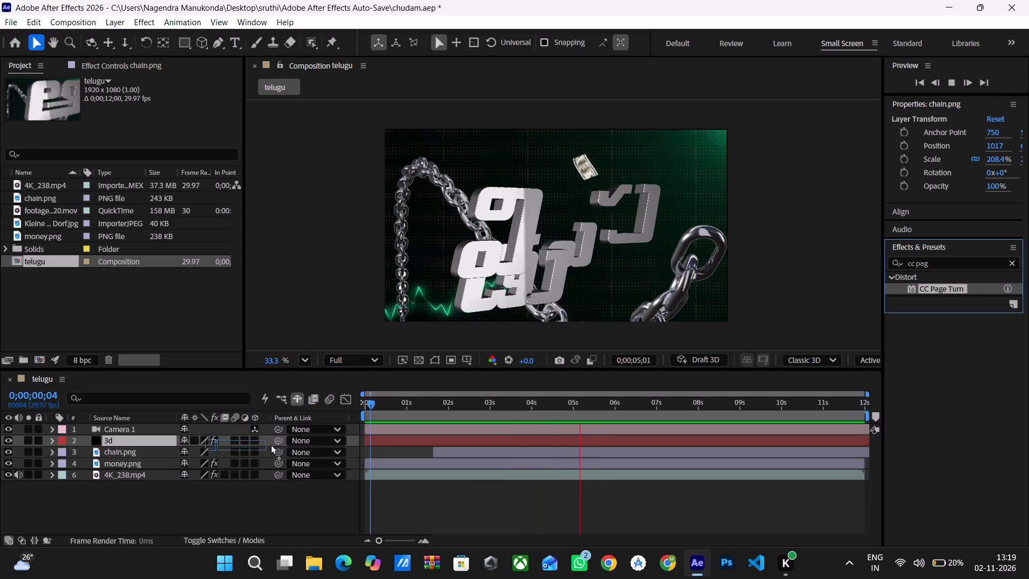
pyautogui.moveTo(271, 444); pyautogui.dragTo(267, 451)
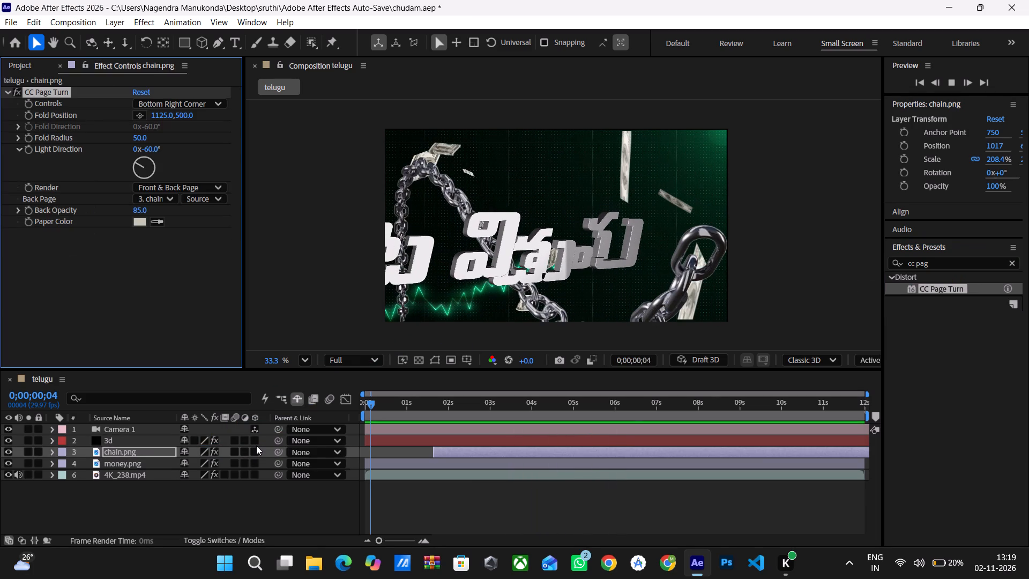
# Preview the telugu composition from the start with the page turn effect on the chain layer.
pyautogui.press('space')
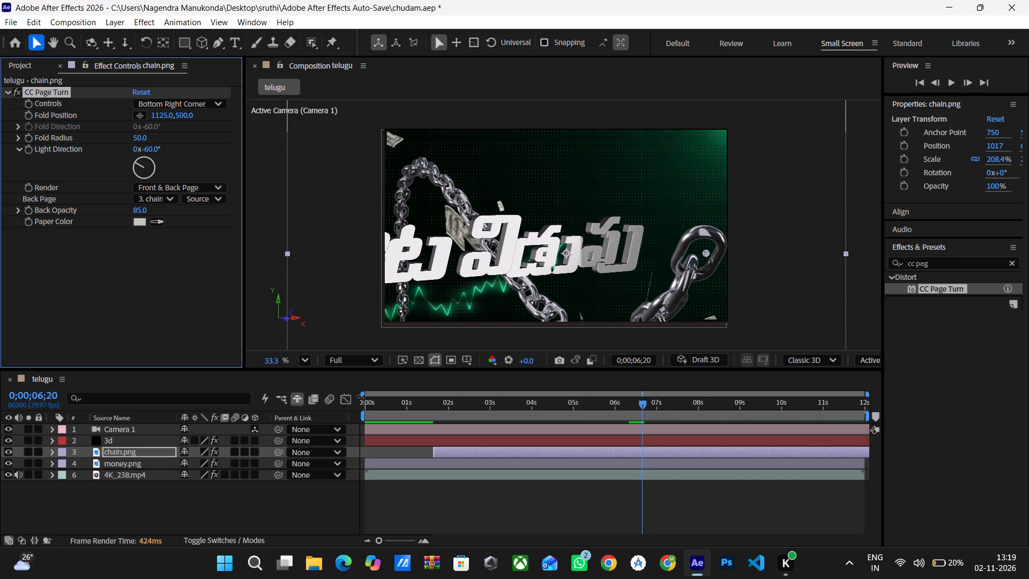
pyautogui.click(363, 414)
pyautogui.click(367, 411)
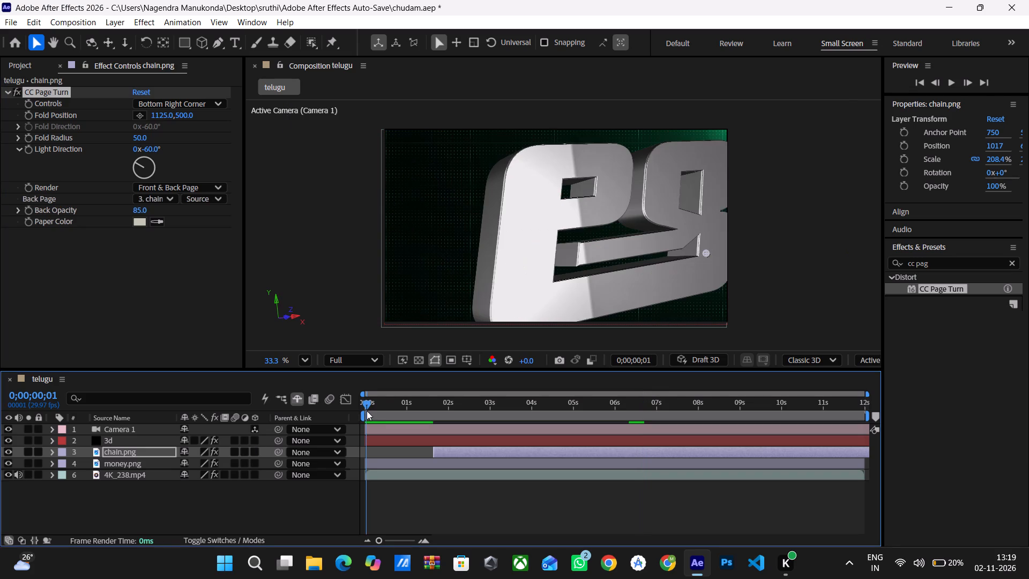
pyautogui.press('space')
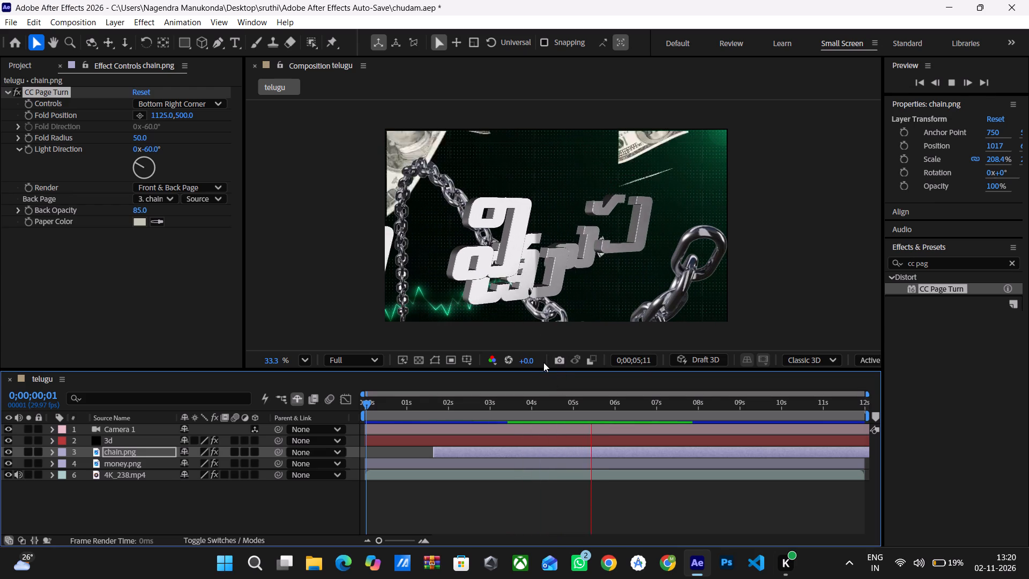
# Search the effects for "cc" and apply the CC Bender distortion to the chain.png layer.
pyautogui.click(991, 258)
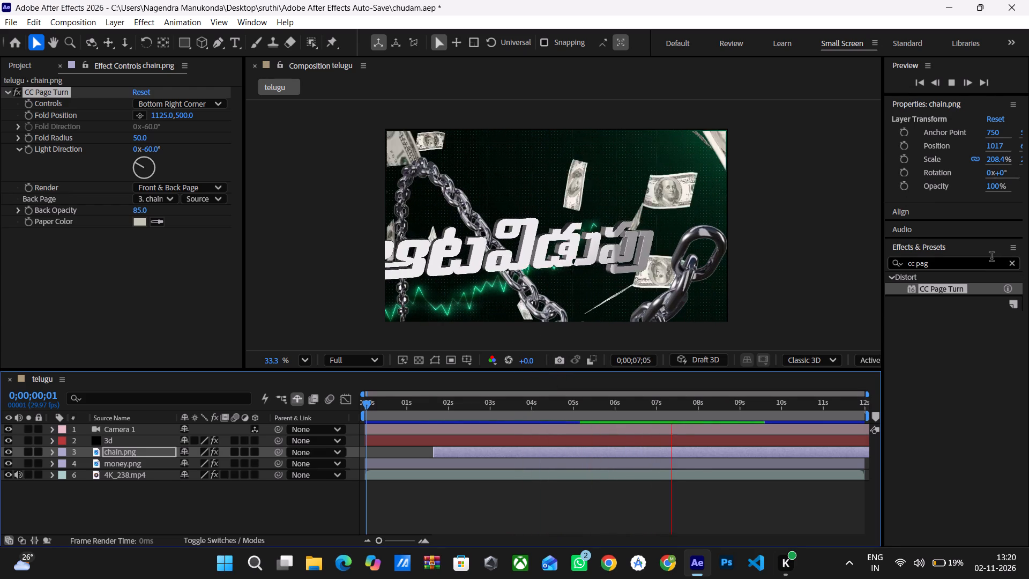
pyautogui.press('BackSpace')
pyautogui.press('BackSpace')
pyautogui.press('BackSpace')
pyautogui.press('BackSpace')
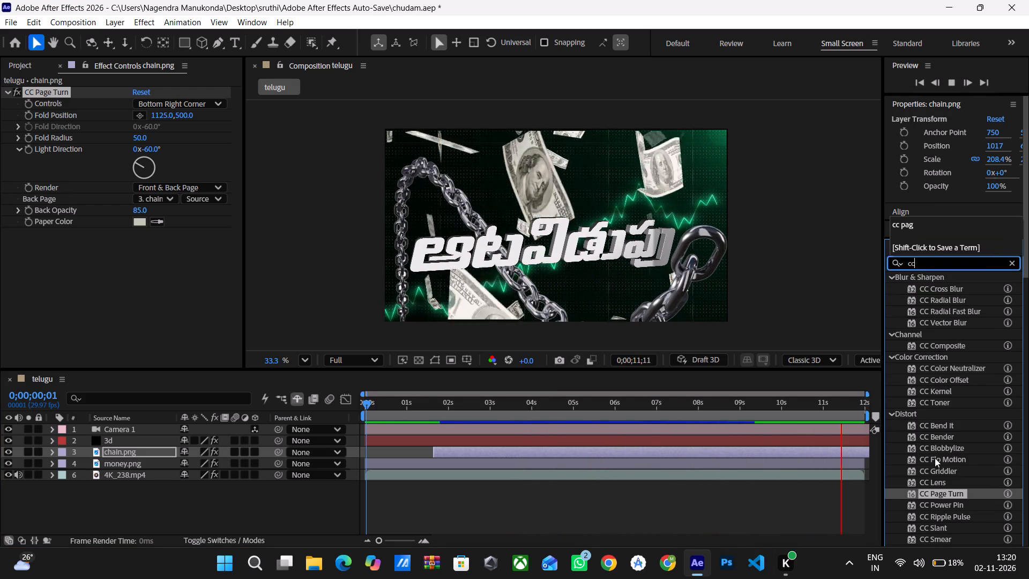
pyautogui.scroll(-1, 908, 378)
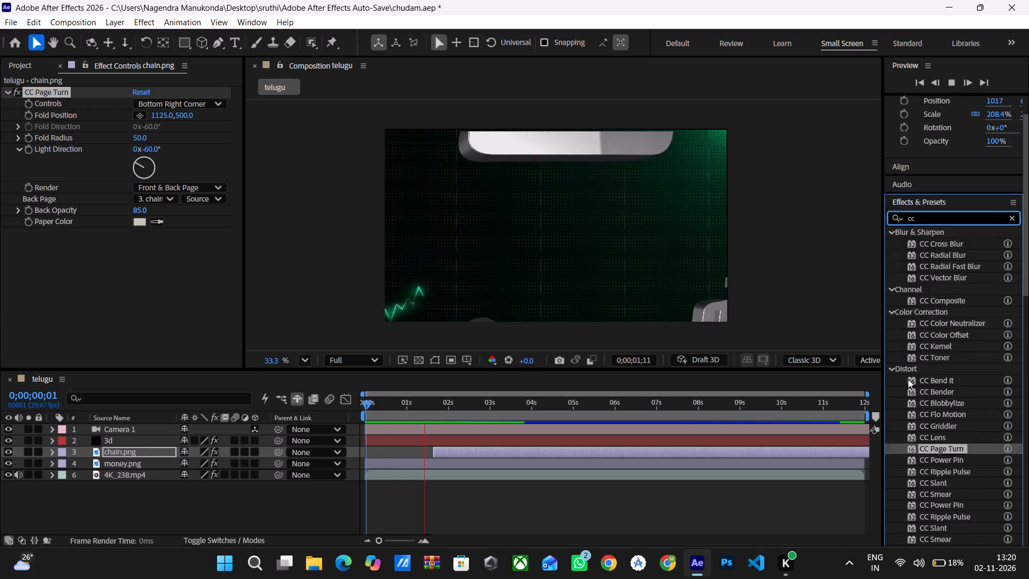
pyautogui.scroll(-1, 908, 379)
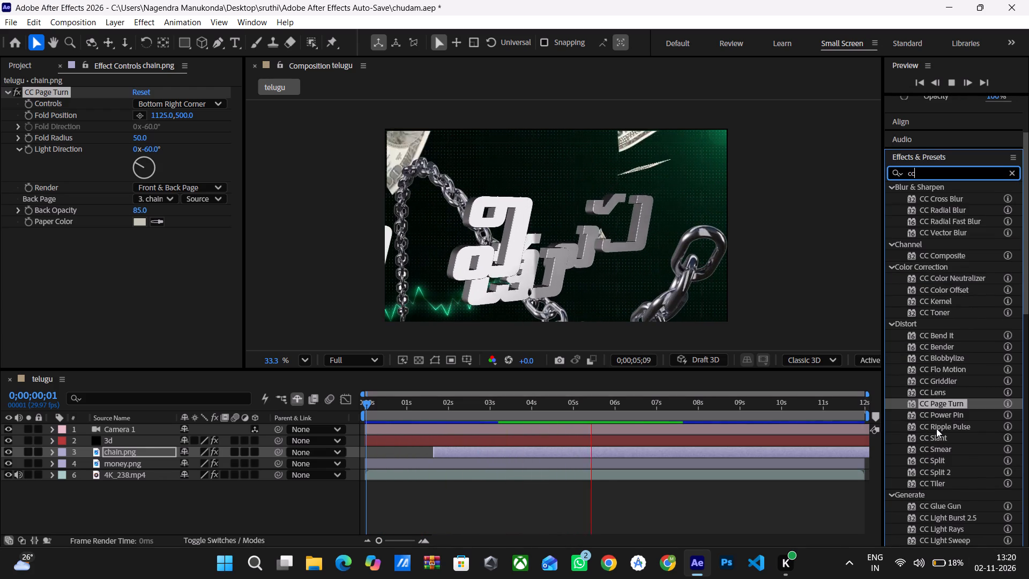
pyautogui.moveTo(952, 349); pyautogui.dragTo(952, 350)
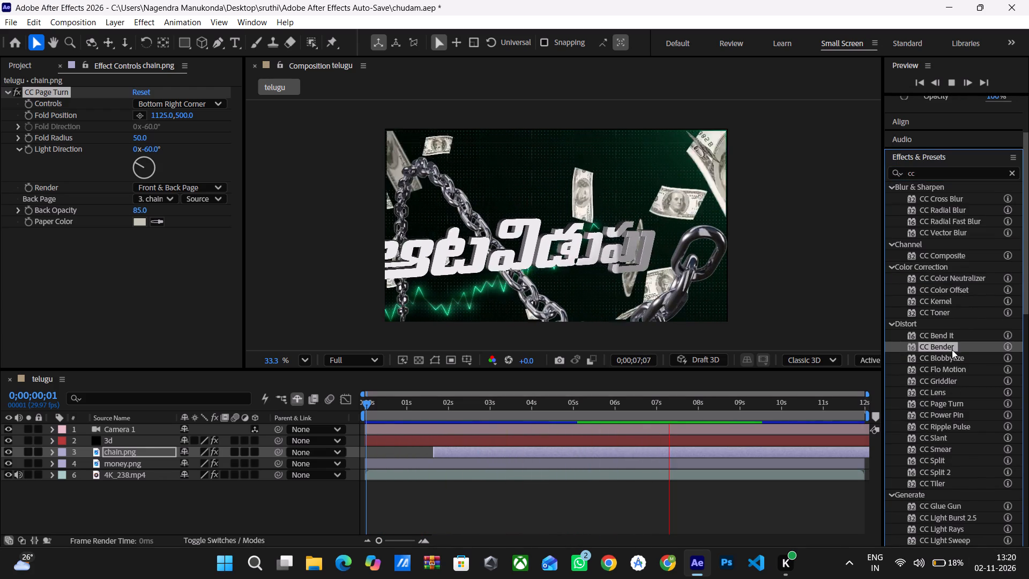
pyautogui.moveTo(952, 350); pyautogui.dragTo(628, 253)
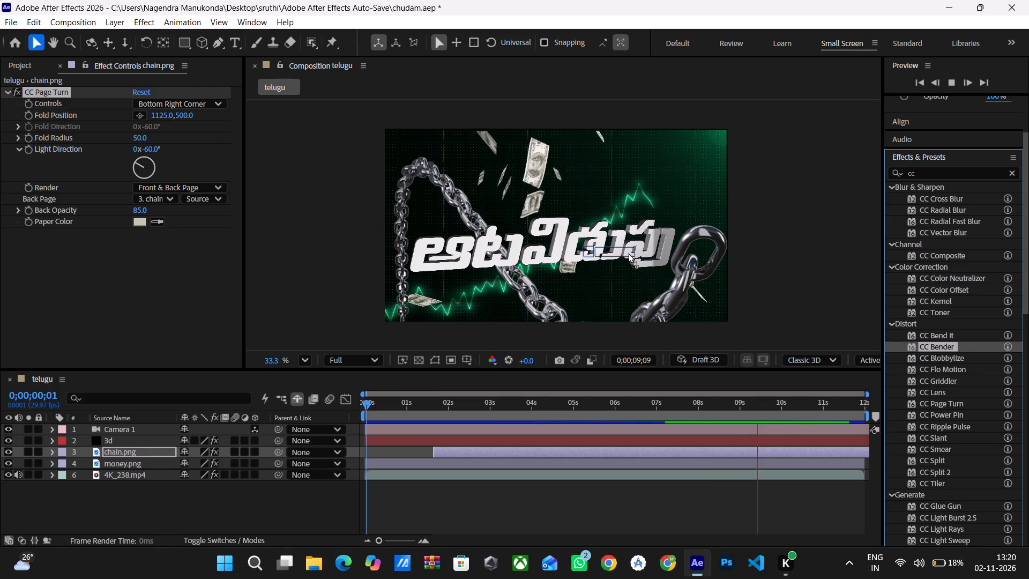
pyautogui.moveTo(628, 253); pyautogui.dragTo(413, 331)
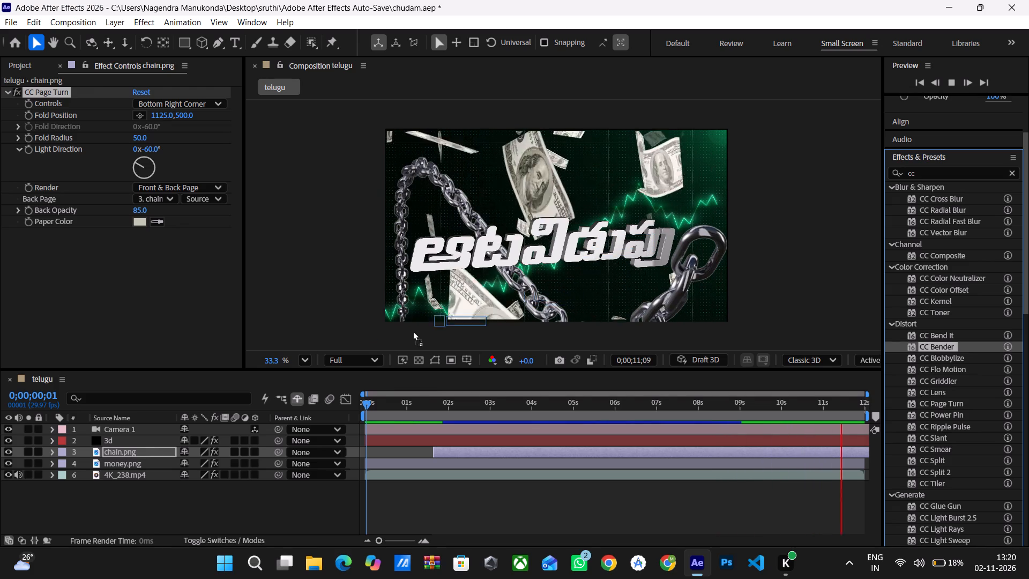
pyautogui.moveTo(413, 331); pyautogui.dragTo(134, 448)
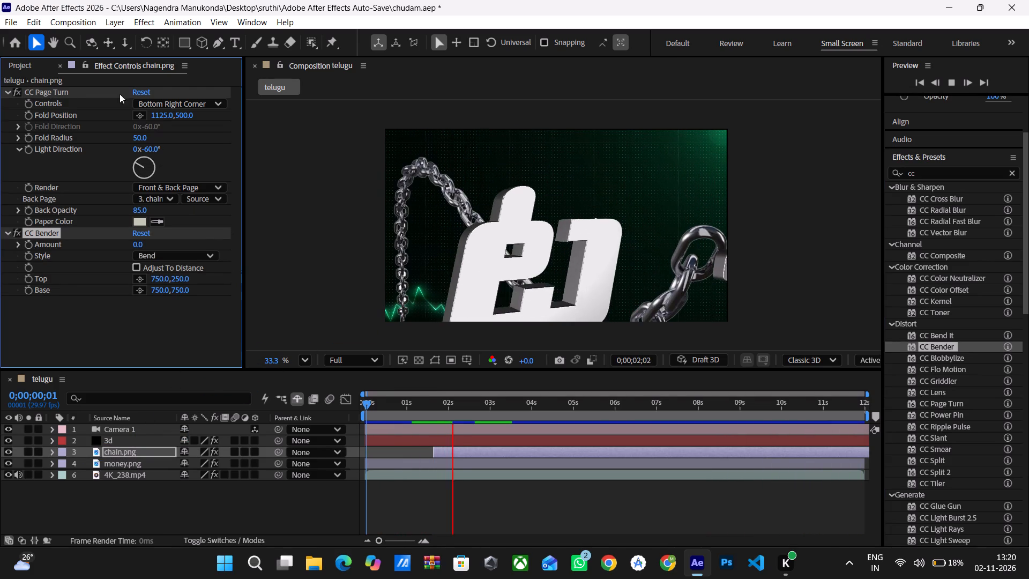
# Remove the CC Page Turn effect from the chain.png layer.
pyautogui.click(28, 88)
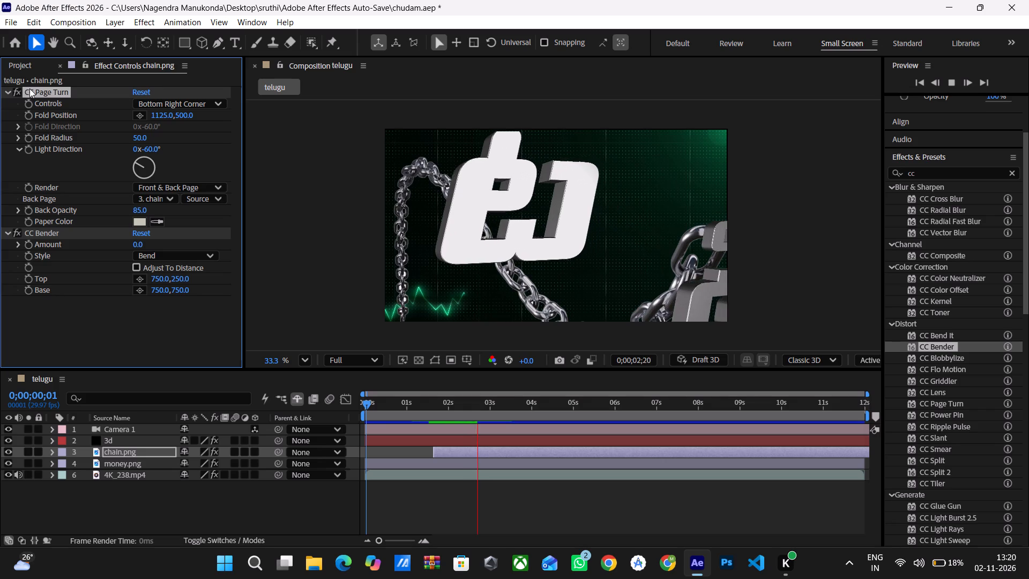
pyautogui.press('Delete')
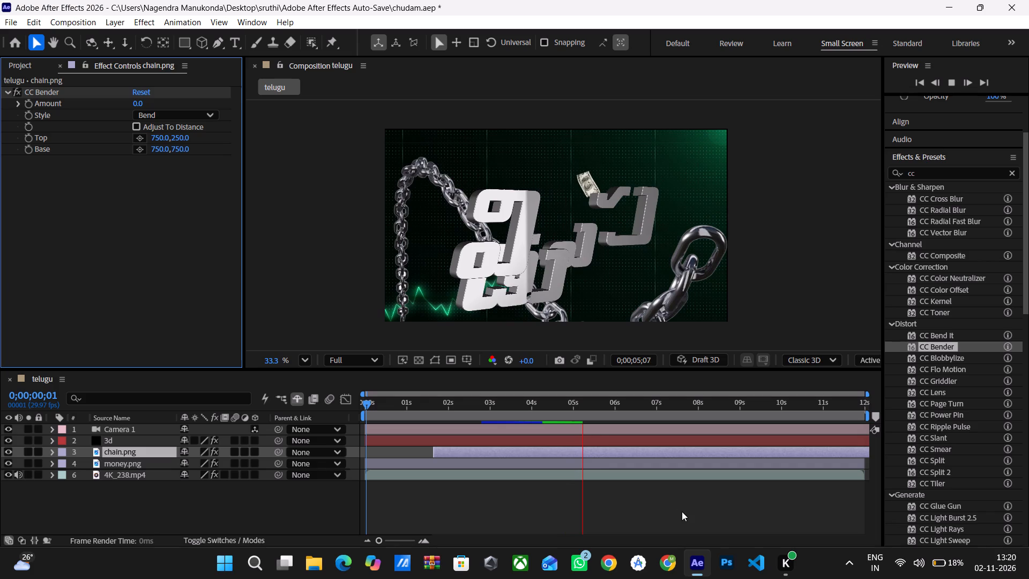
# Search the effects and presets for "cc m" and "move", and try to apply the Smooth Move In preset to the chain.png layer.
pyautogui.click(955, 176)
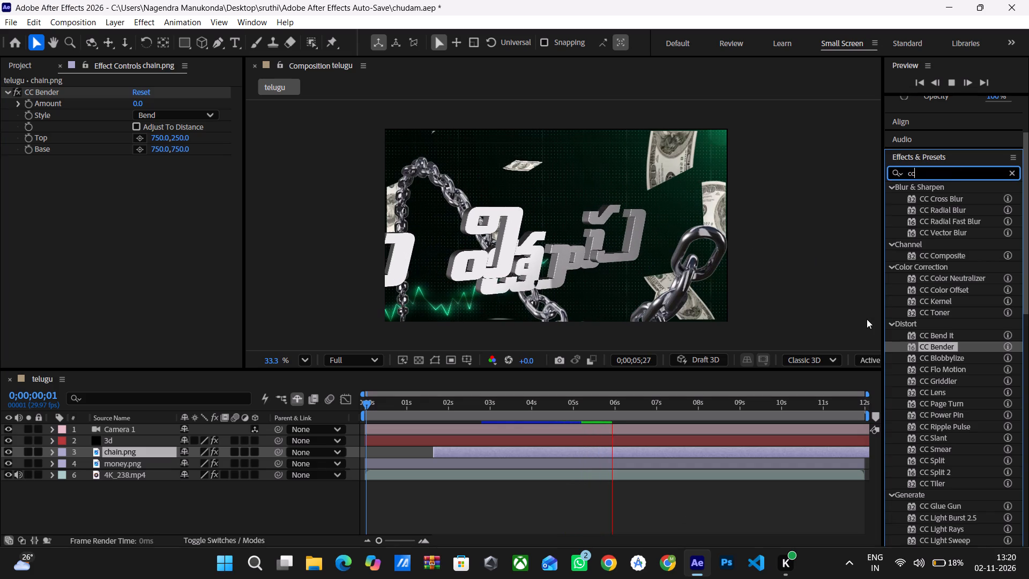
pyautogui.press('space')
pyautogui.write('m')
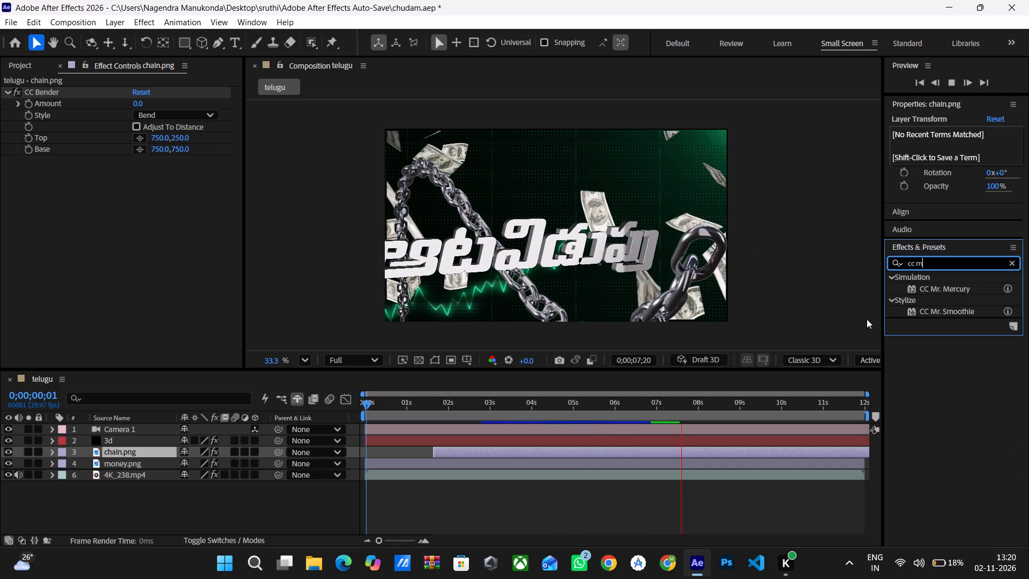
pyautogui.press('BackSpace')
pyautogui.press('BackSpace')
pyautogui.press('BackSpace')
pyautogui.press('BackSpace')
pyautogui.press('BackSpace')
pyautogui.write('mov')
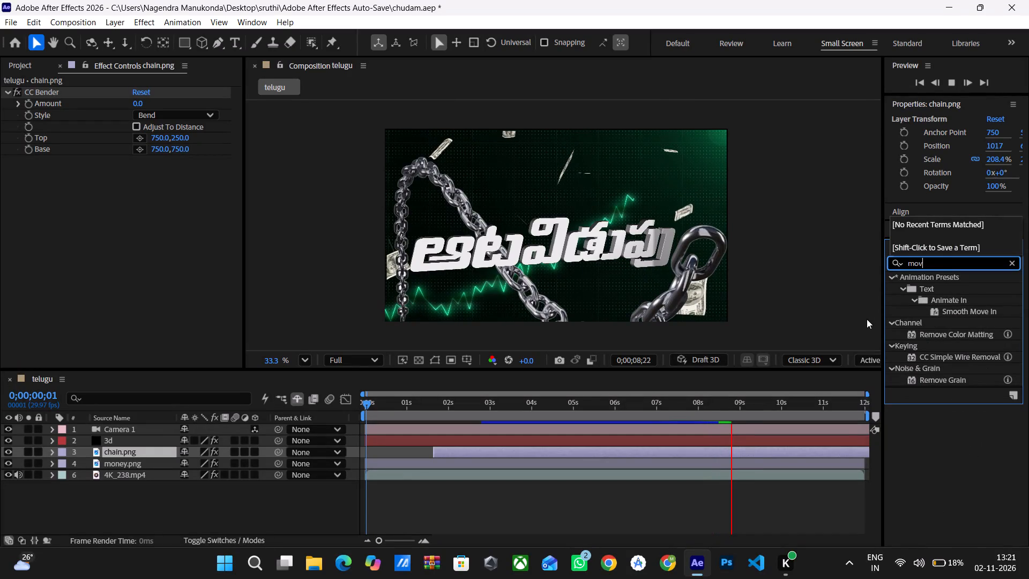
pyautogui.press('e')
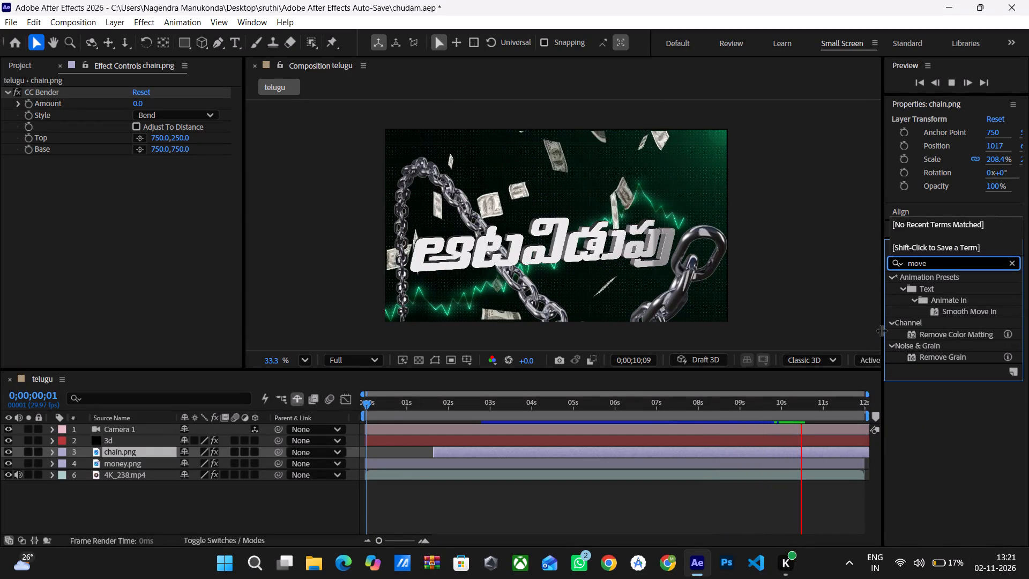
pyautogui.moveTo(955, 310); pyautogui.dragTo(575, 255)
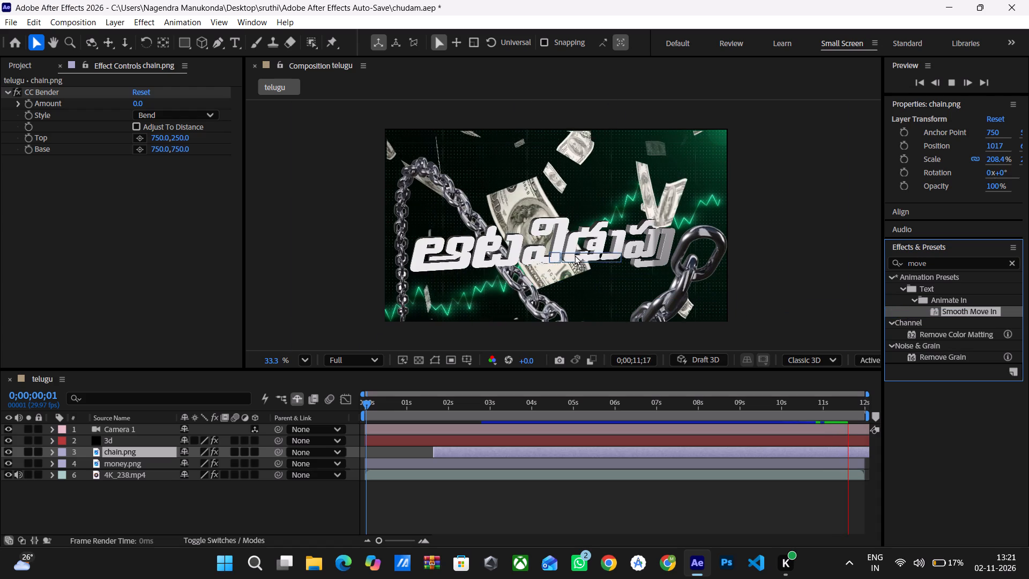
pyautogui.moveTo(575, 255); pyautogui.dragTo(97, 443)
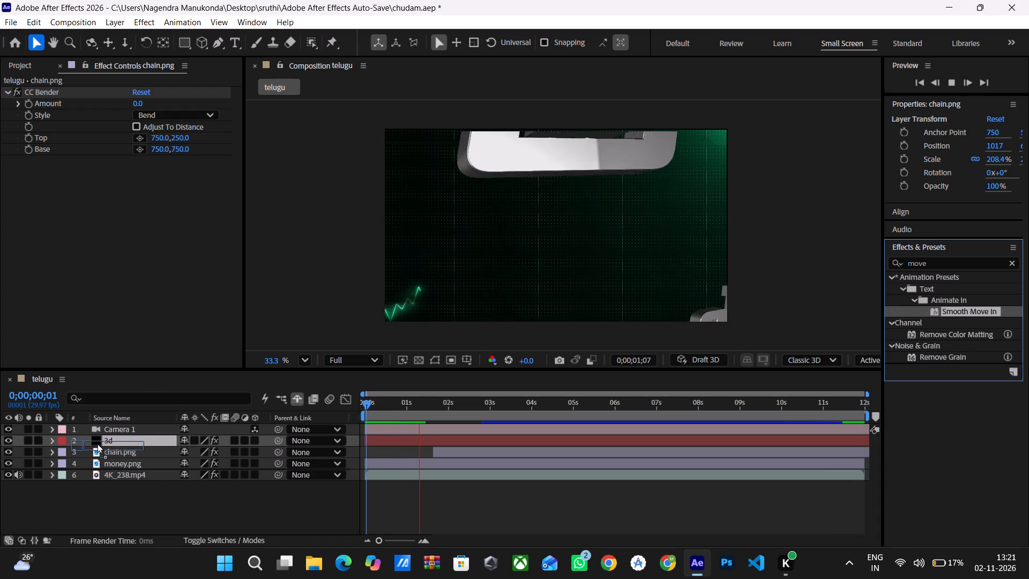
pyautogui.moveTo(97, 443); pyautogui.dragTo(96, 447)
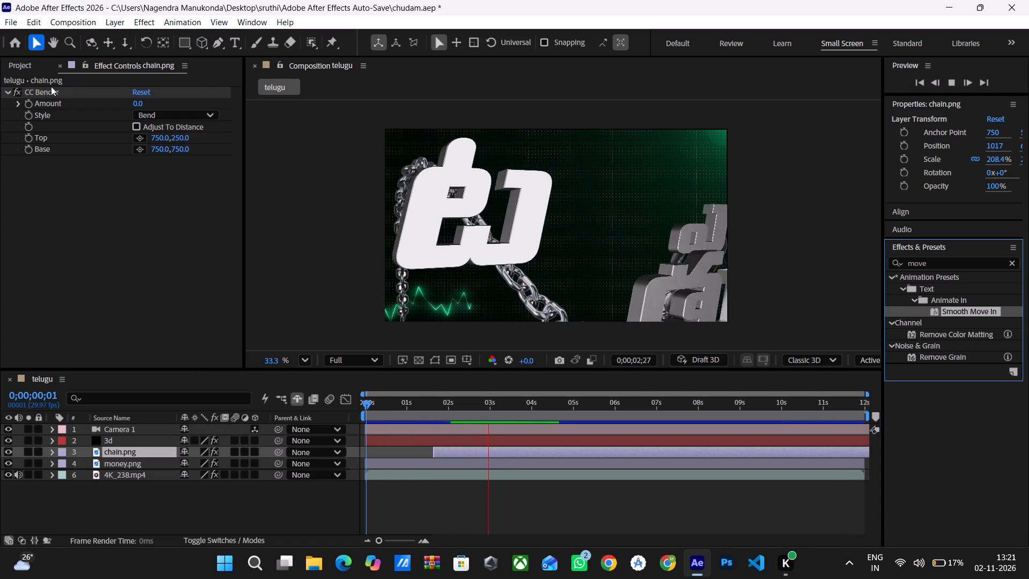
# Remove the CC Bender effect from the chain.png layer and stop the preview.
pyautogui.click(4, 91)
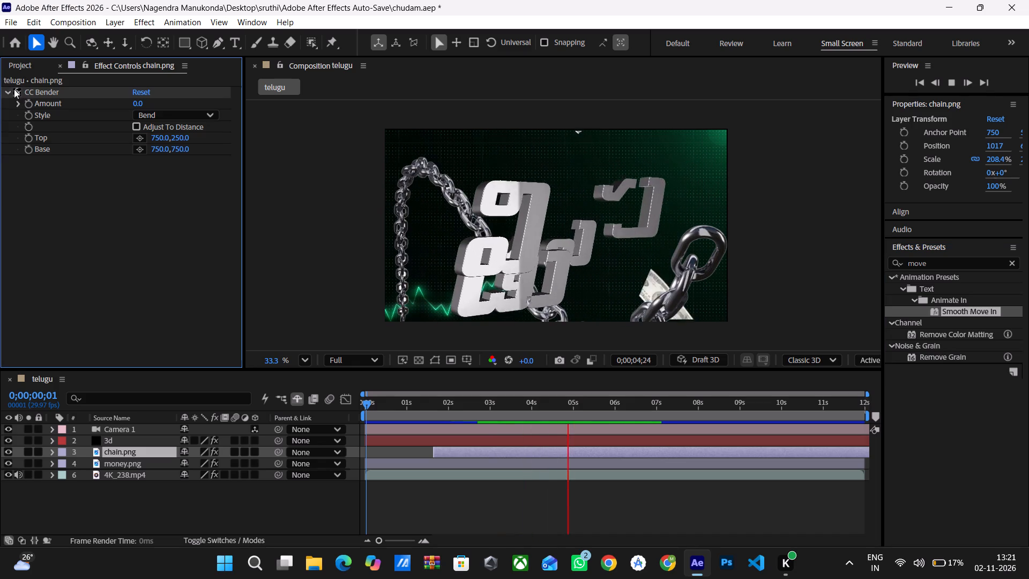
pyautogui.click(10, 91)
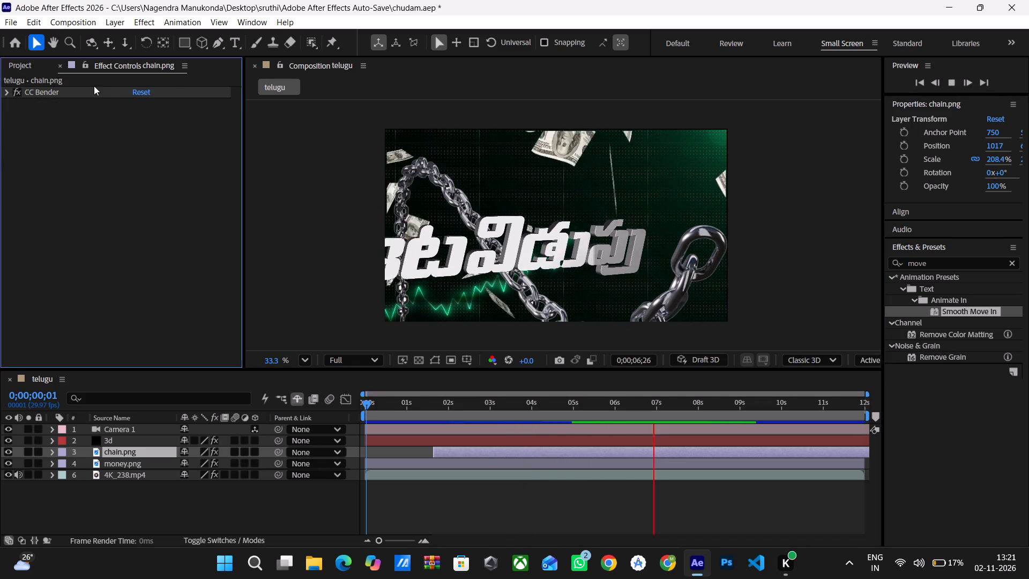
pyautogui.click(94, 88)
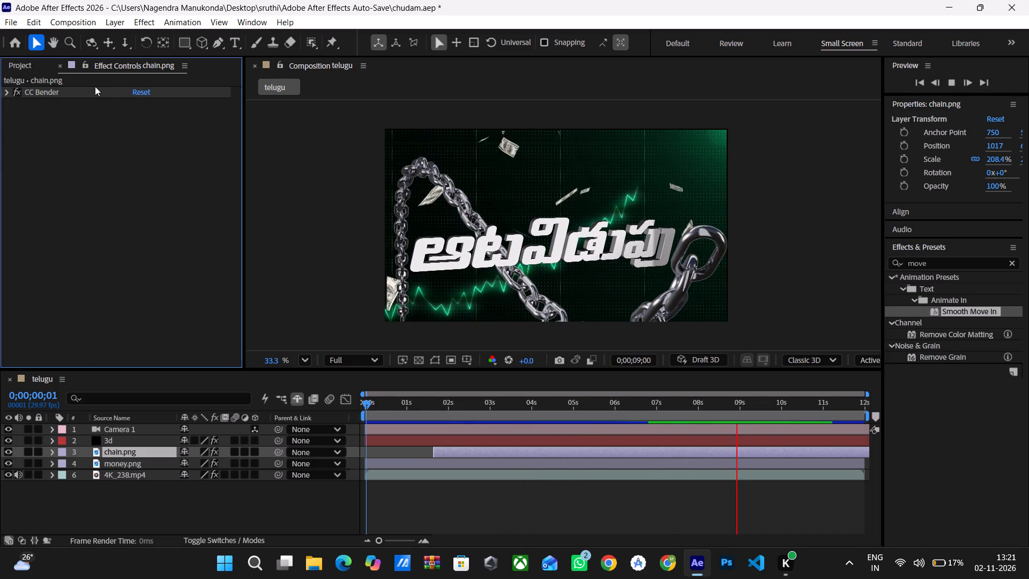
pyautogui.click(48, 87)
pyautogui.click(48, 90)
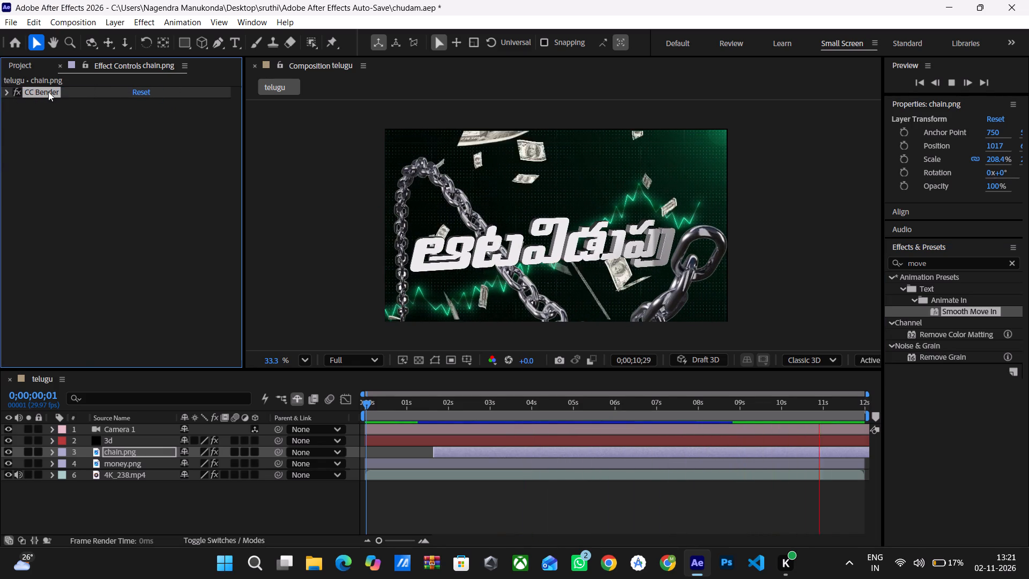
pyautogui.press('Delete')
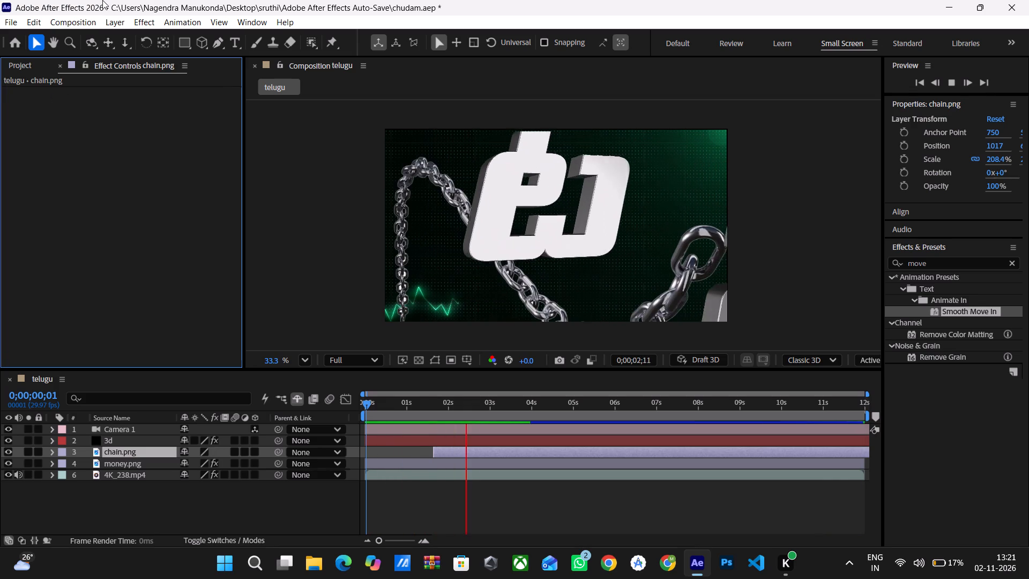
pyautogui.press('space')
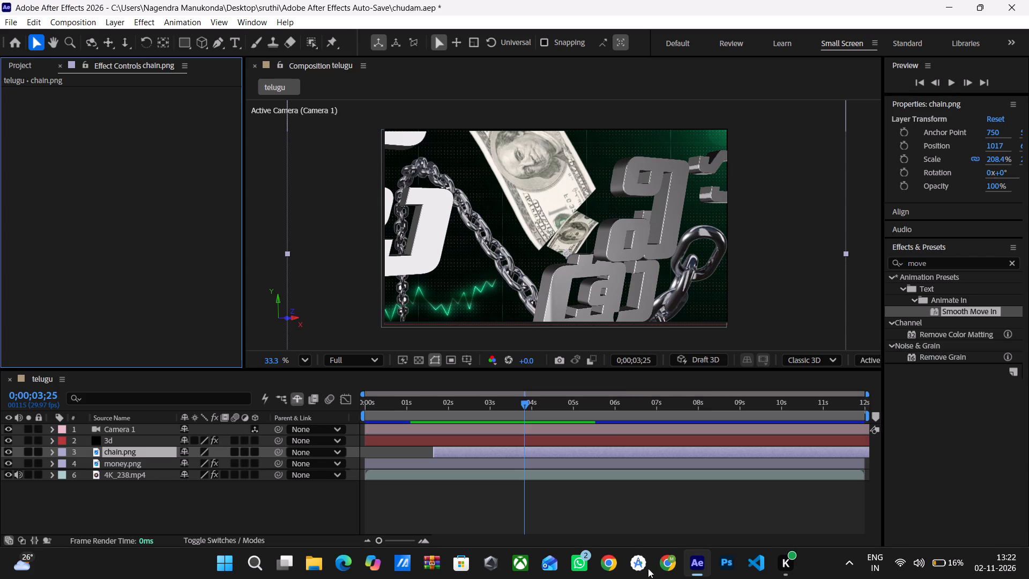
# Find the Shatter simulation effect by searching "shatt" and apply it to the chain.png layer.
pyautogui.click(942, 264)
pyautogui.press('BackSpace')
pyautogui.press('BackSpace')
pyautogui.press('BackSpace')
pyautogui.press('BackSpace')
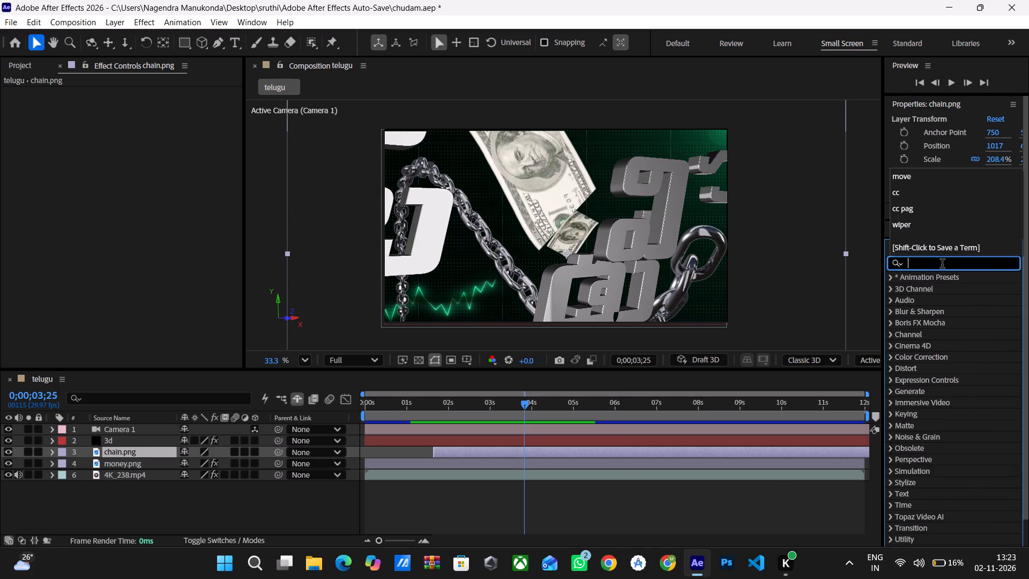
pyautogui.press('BackSpace')
pyautogui.write('shatt')
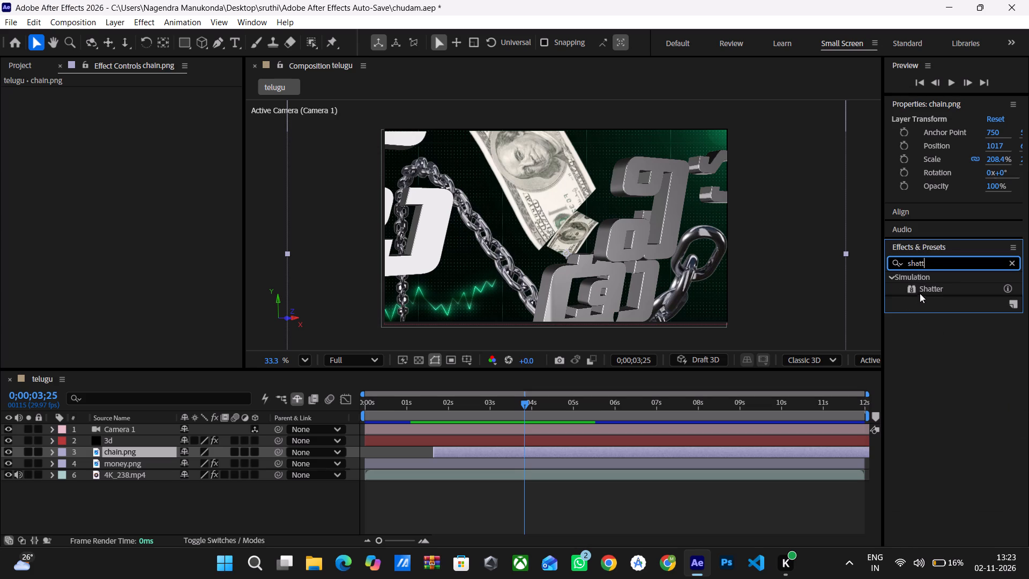
pyautogui.moveTo(926, 287); pyautogui.dragTo(93, 453)
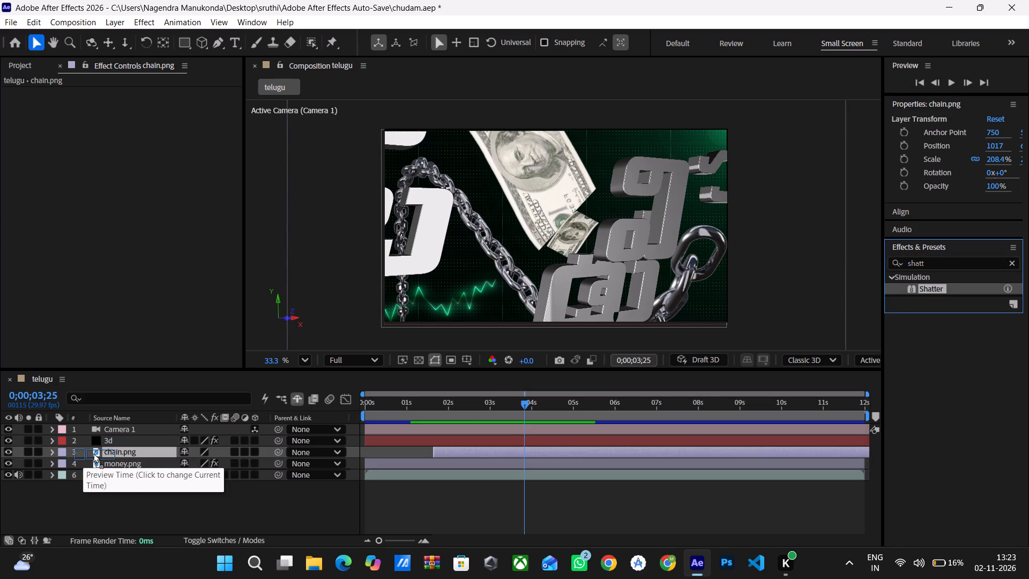
pyautogui.moveTo(93, 453); pyautogui.dragTo(94, 453)
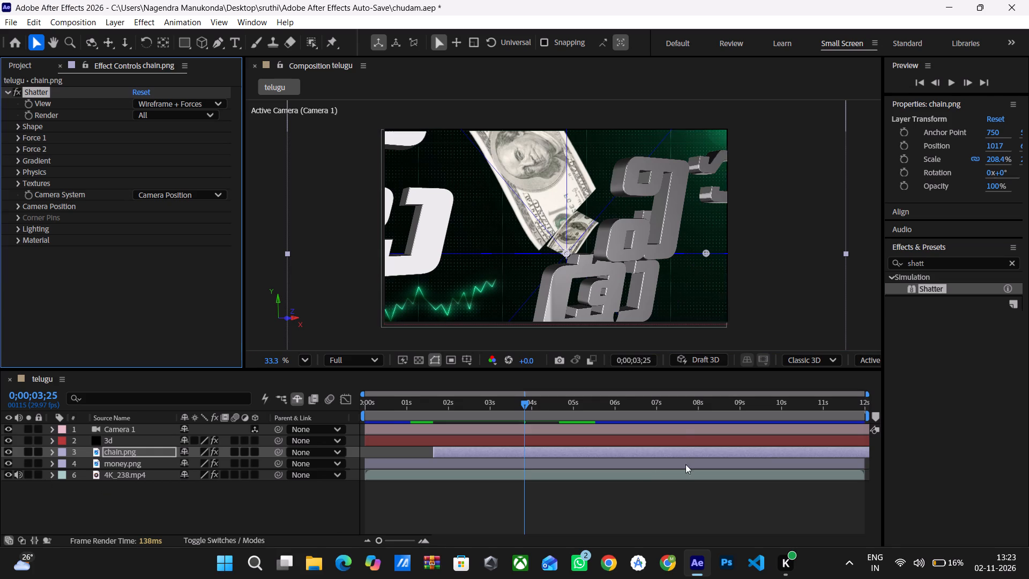
# Preview the telugu composition from the beginning with the Shatter effect on the chain layer.
pyautogui.moveTo(526, 402); pyautogui.dragTo(333, 427)
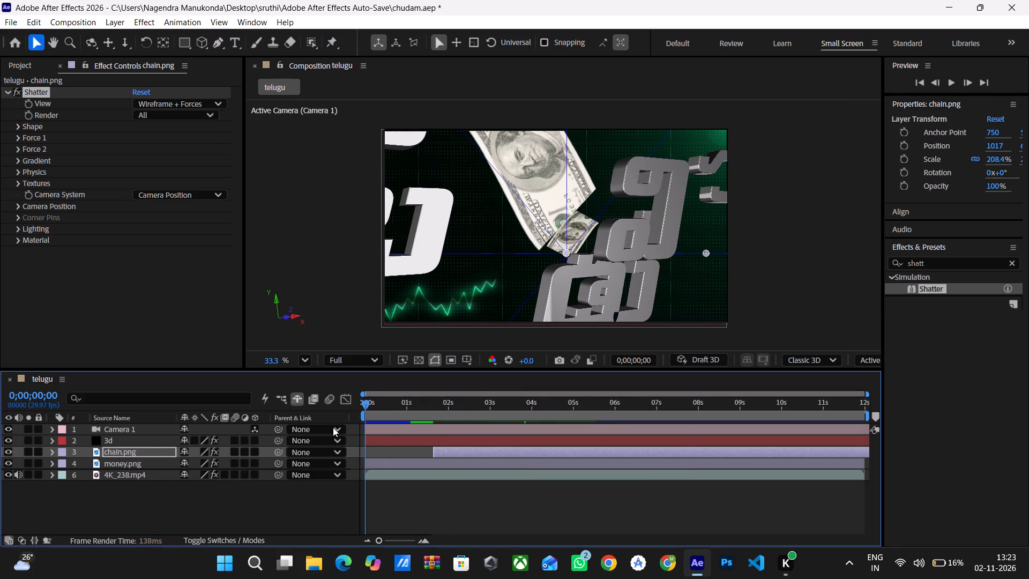
pyautogui.moveTo(333, 427); pyautogui.dragTo(327, 425)
pyautogui.press('space')
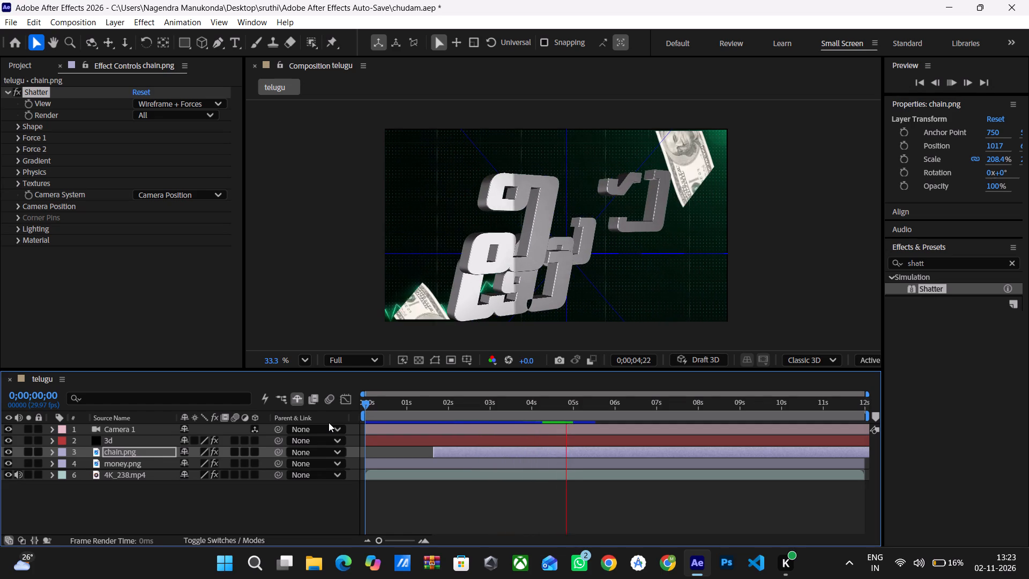
pyautogui.scroll(2, 329, 422)
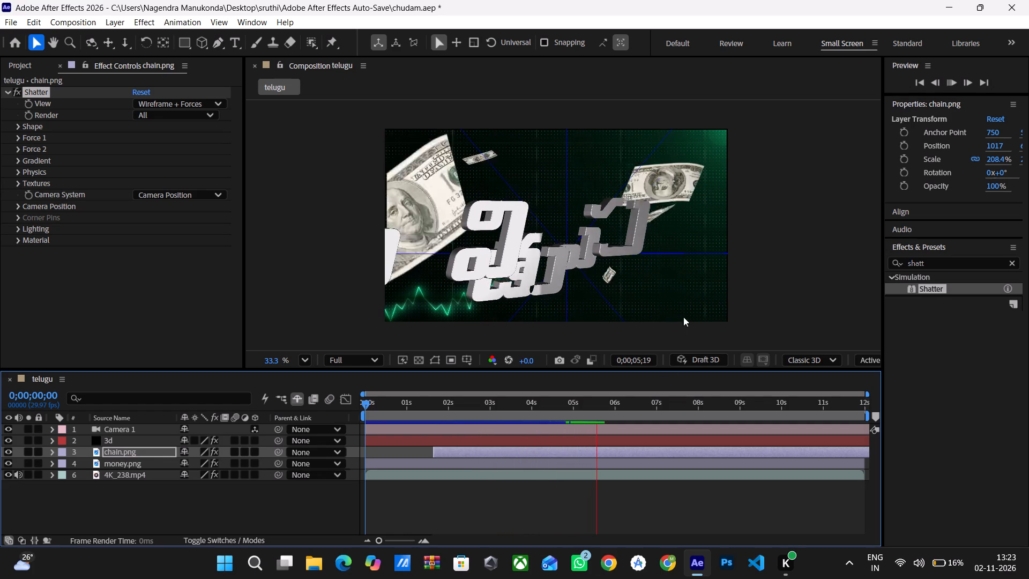
# Delay the chain.png layer so that it starts at about 6.4 s.
pyautogui.moveTo(559, 450); pyautogui.dragTo(654, 455)
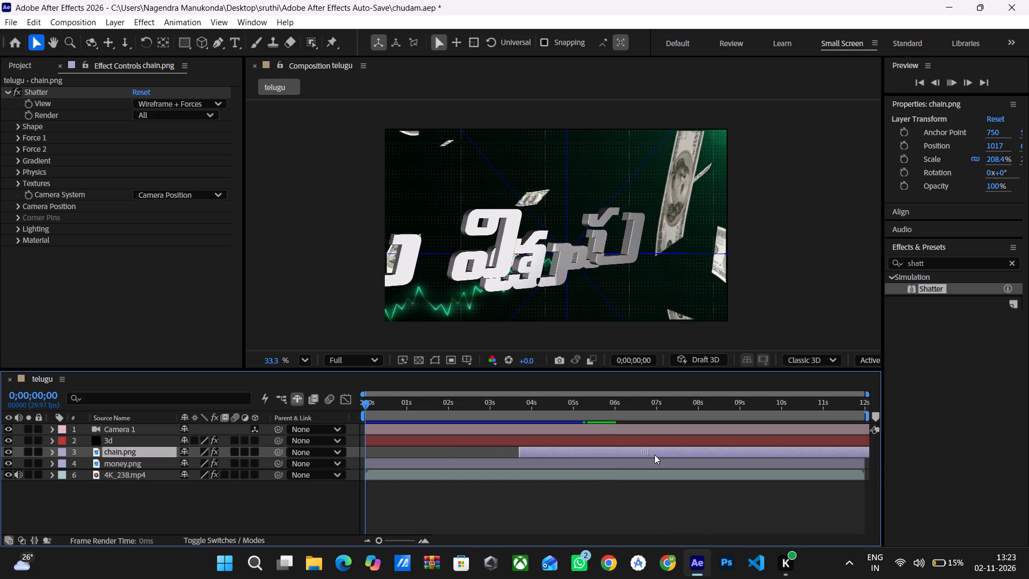
pyautogui.moveTo(654, 455); pyautogui.dragTo(758, 456)
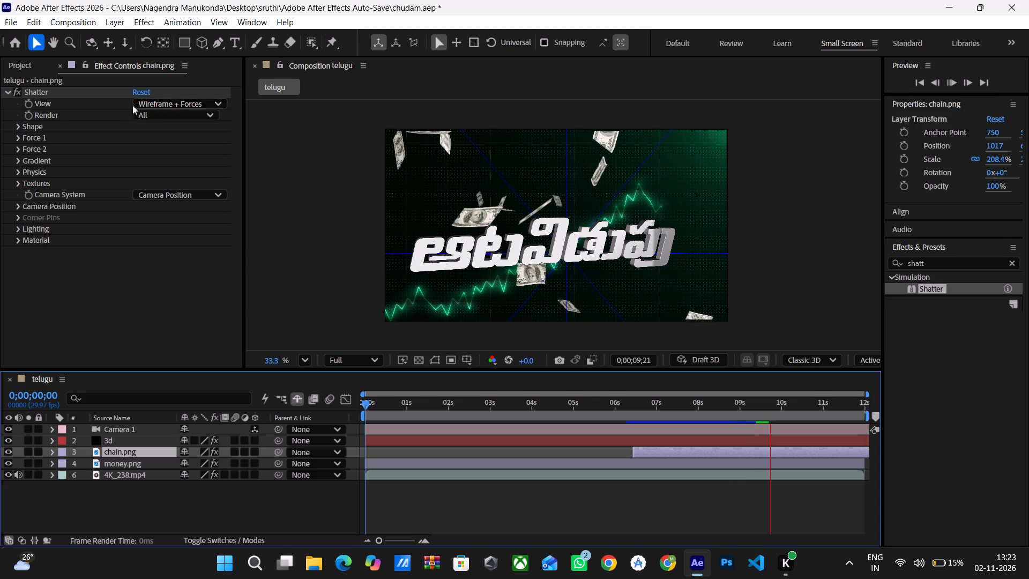
# Set the Shatter effect's View to Rendered on the chain.png layer.
pyautogui.click(164, 99)
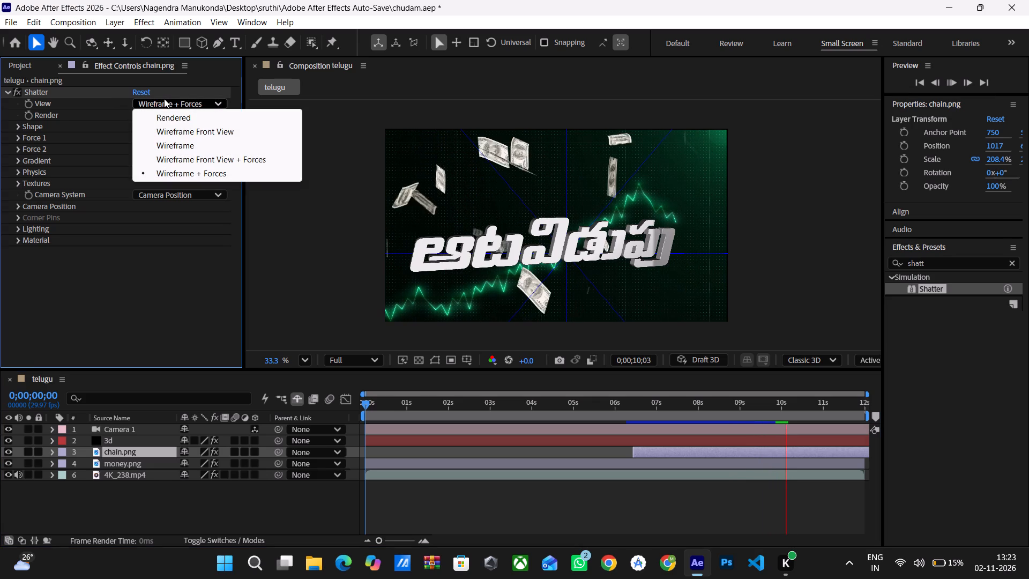
pyautogui.click(171, 115)
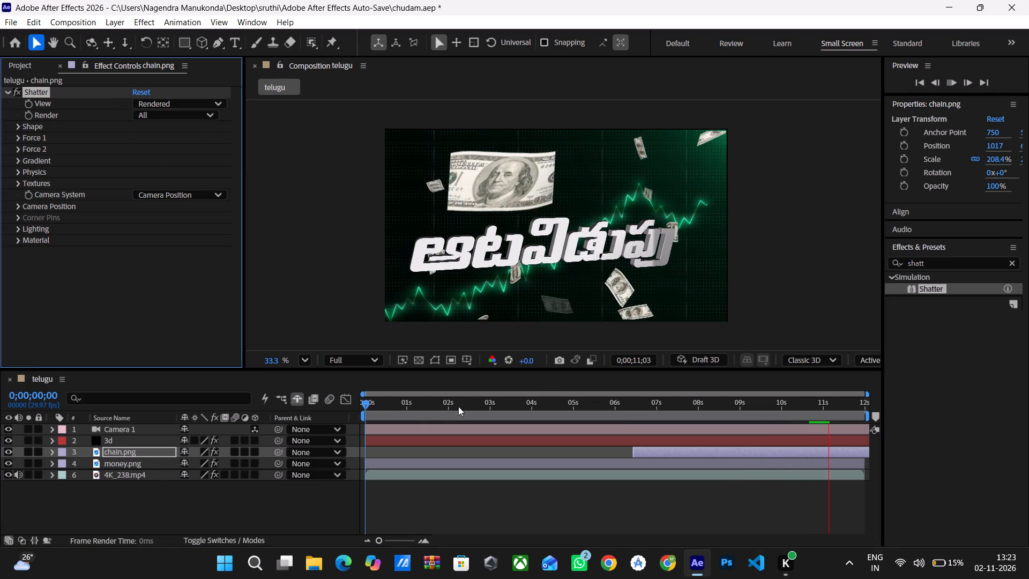
# Scrub and preview the telugu composition between about 6 s and 7.8 s to examine how the chain layer shatters.
pyautogui.moveTo(366, 400); pyautogui.dragTo(629, 409)
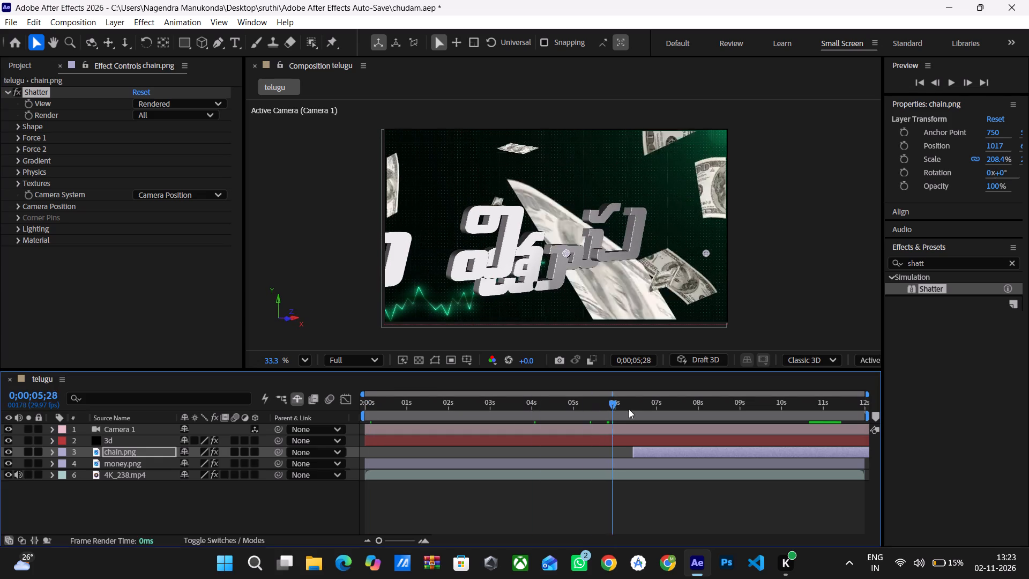
pyautogui.moveTo(629, 409); pyautogui.dragTo(637, 402)
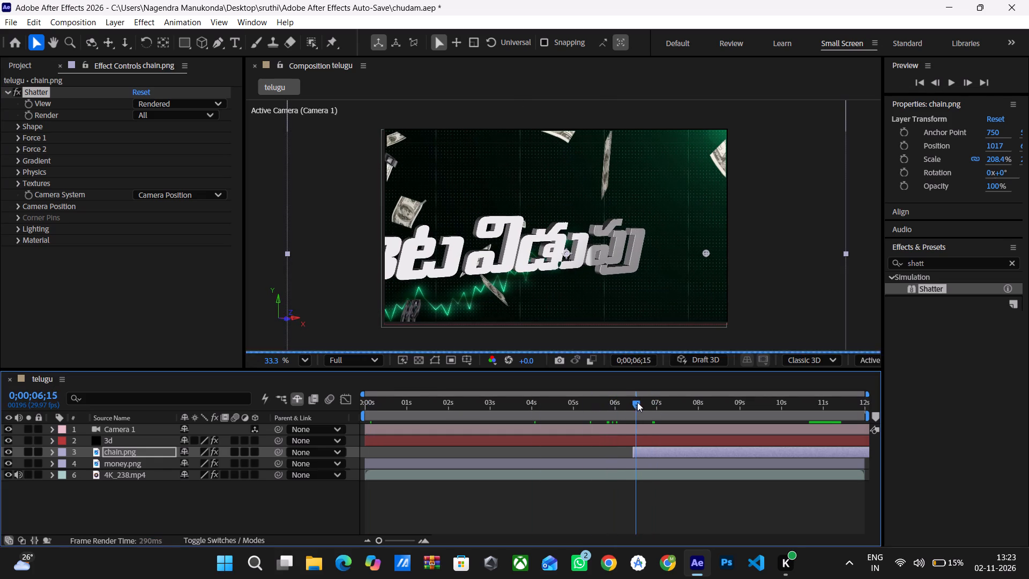
pyautogui.moveTo(637, 402); pyautogui.dragTo(639, 402)
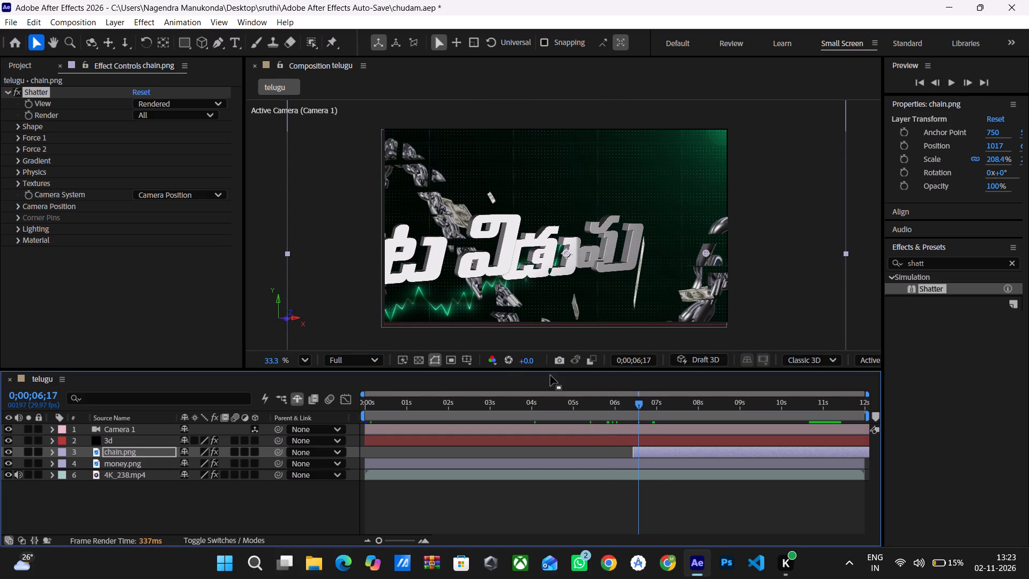
pyautogui.moveTo(640, 399); pyautogui.dragTo(636, 399)
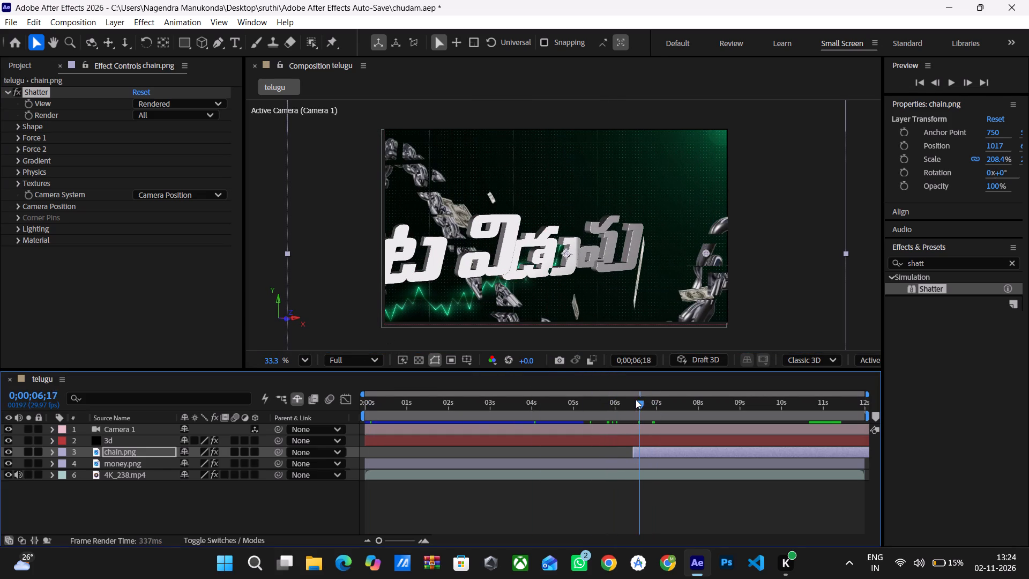
pyautogui.moveTo(636, 399); pyautogui.dragTo(612, 400)
pyautogui.press('space')
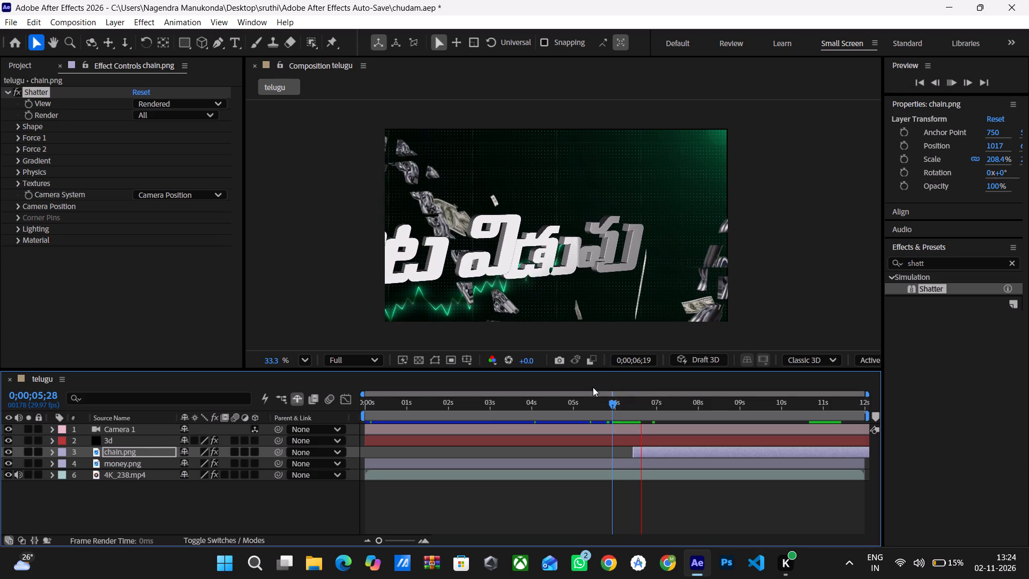
pyautogui.moveTo(614, 400); pyautogui.dragTo(617, 402)
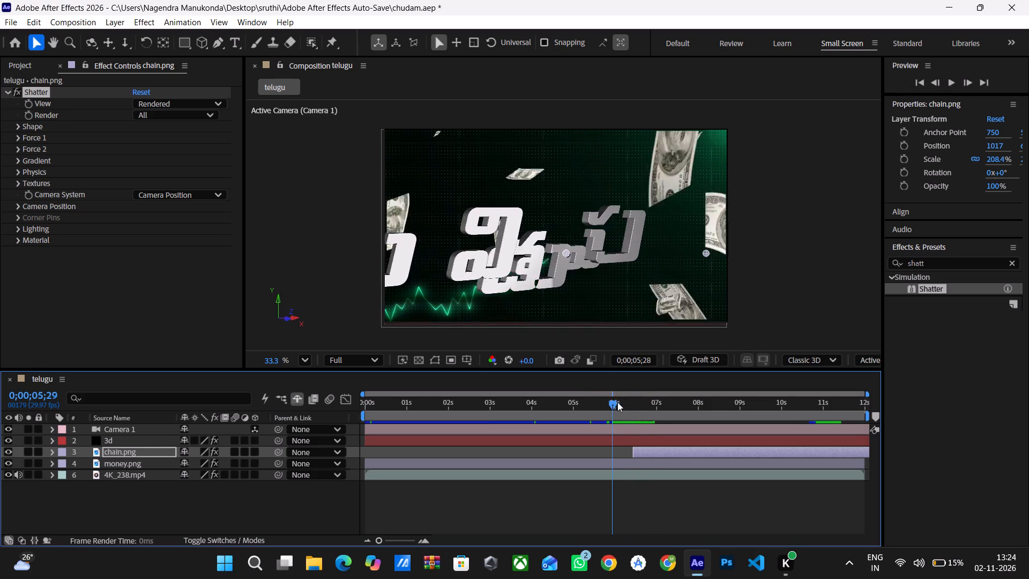
pyautogui.moveTo(617, 402); pyautogui.dragTo(690, 421)
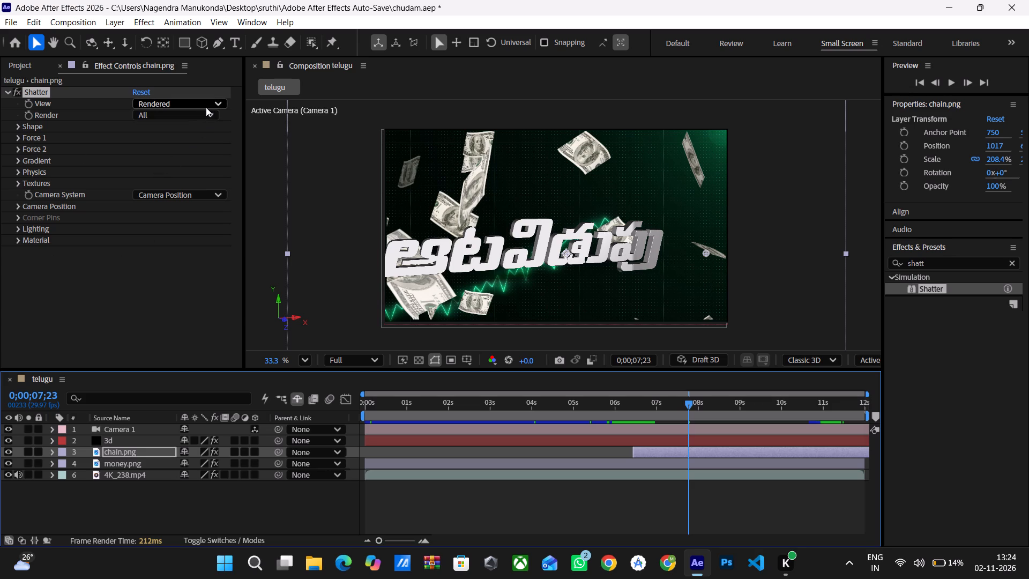
# Set the Shatter effect's Shape pattern to Glass on the chain.png layer.
pyautogui.click(22, 122)
pyautogui.click(19, 127)
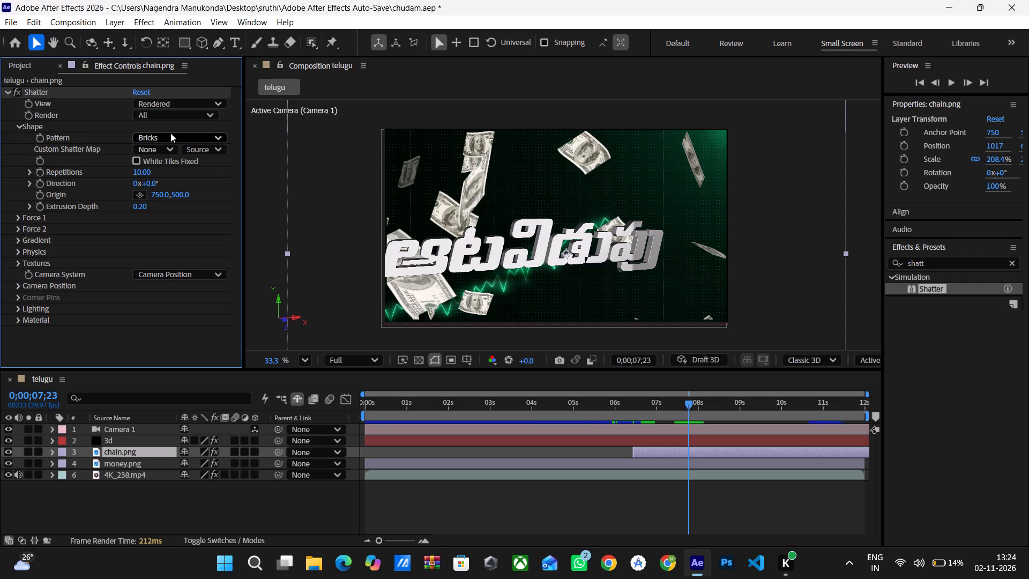
pyautogui.click(174, 129)
pyautogui.click(174, 131)
pyautogui.click(174, 133)
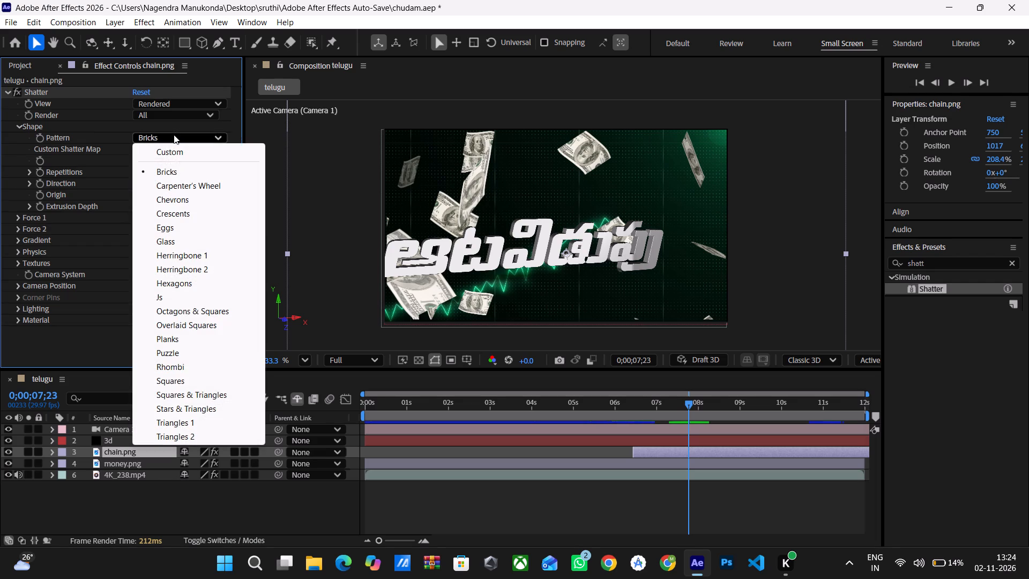
pyautogui.click(173, 240)
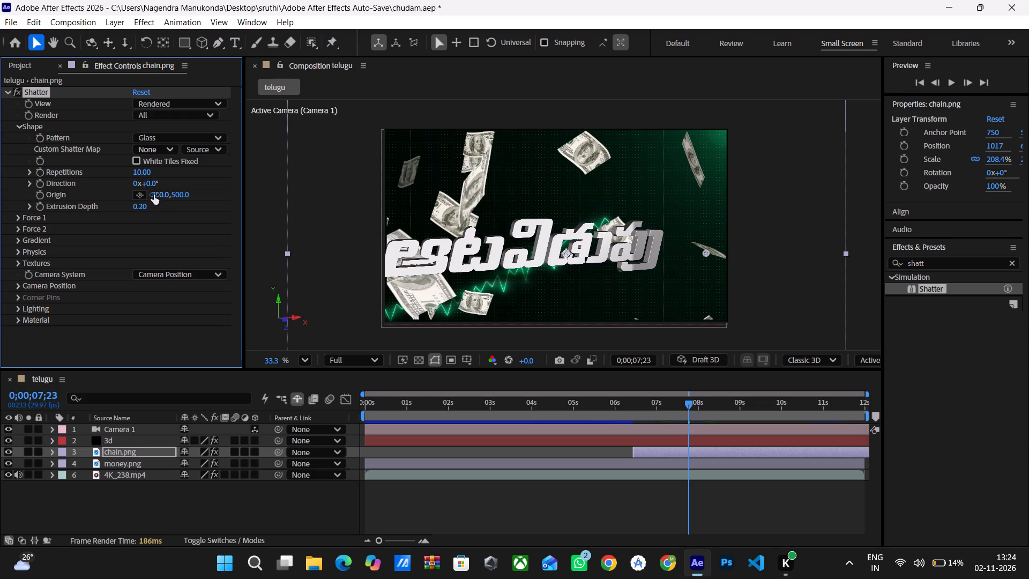
# Set the Shatter effect's Shape Origin to 1500, 1500.
pyautogui.moveTo(154, 196); pyautogui.dragTo(160, 197)
pyautogui.moveTo(160, 197); pyautogui.dragTo(448, 219)
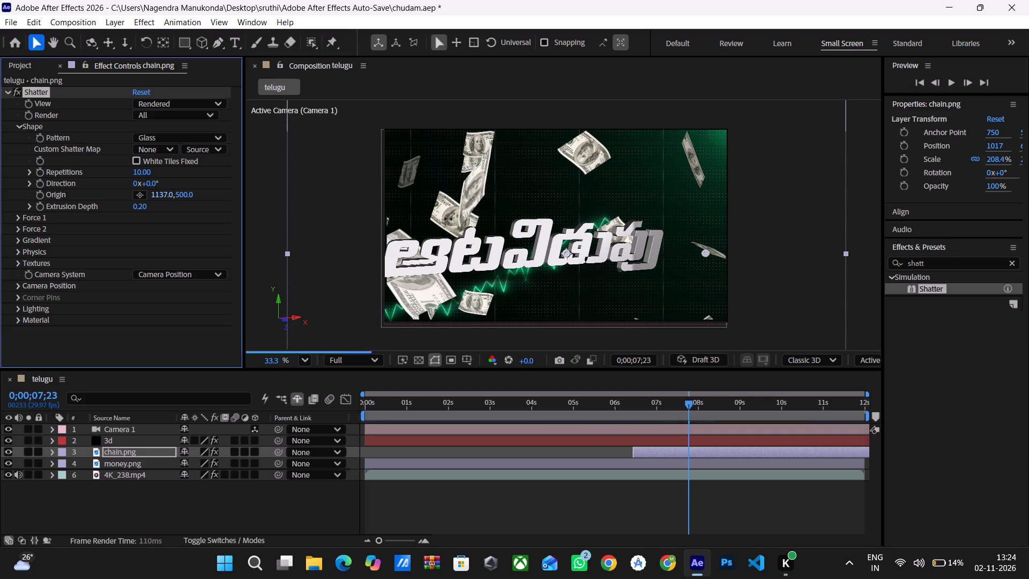
pyautogui.moveTo(448, 219); pyautogui.dragTo(481, 219)
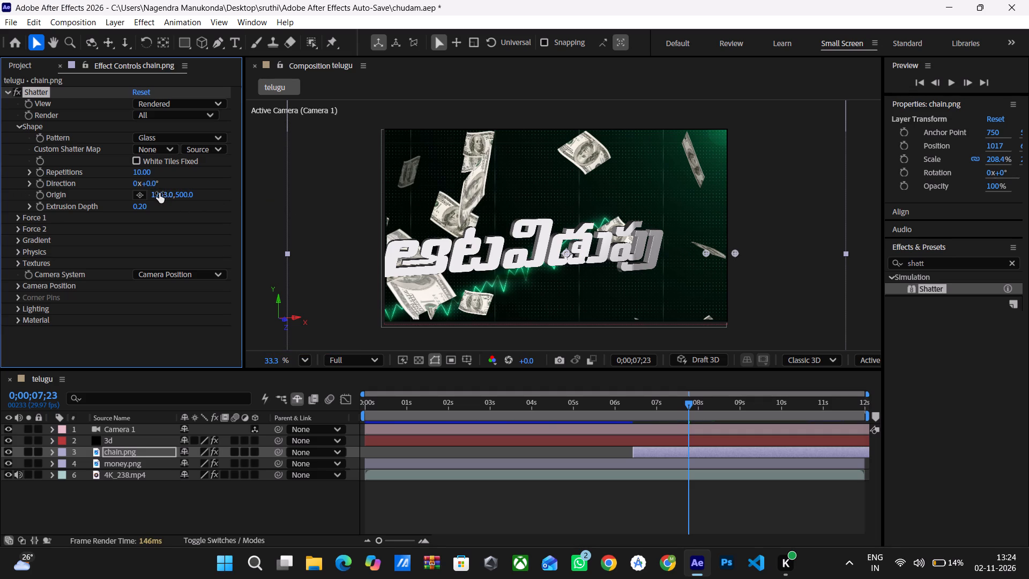
pyautogui.click(159, 193)
pyautogui.write('15')
pyautogui.press('0')
pyautogui.press('0')
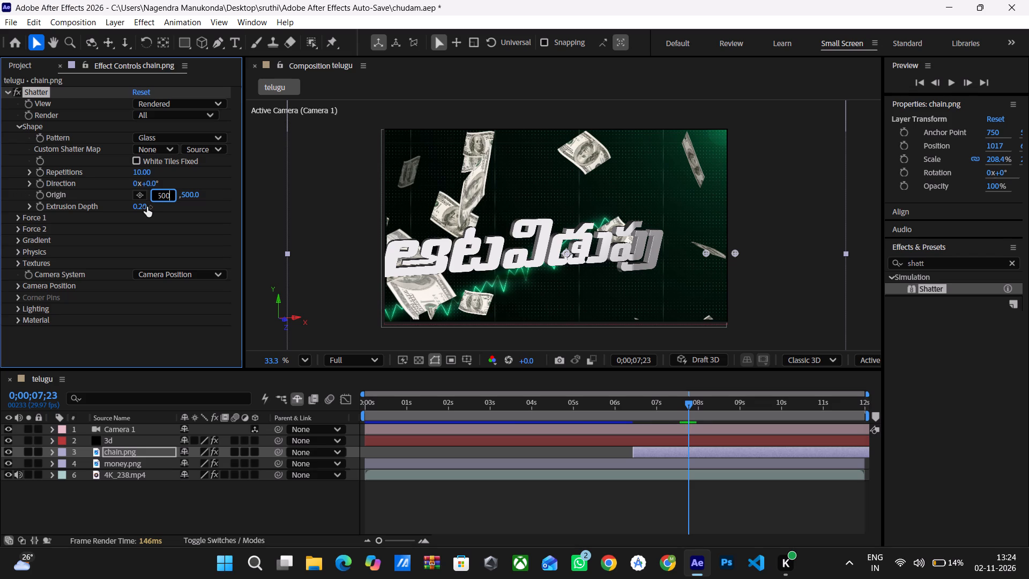
pyautogui.click(192, 192)
pyautogui.write('1500')
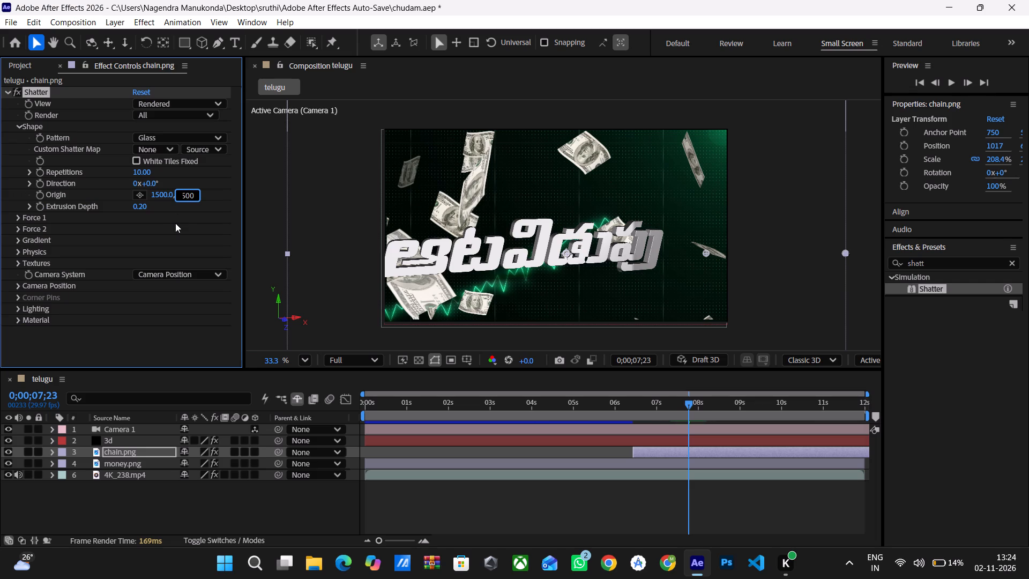
pyautogui.click(138, 216)
# Set the Force 1 Position of the Shatter effect to 1500, 1500.
pyautogui.click(12, 217)
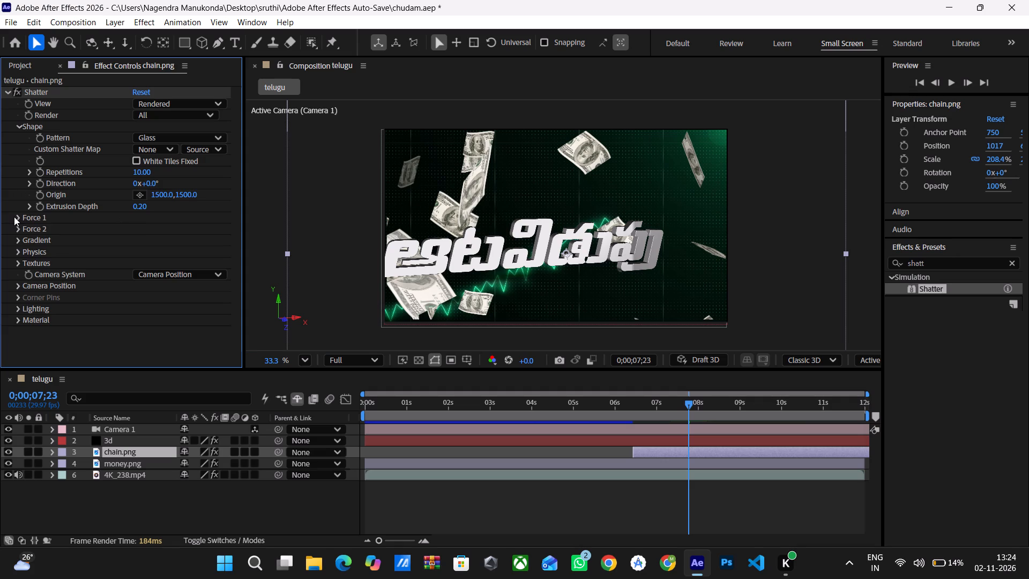
pyautogui.click(14, 217)
pyautogui.click(155, 227)
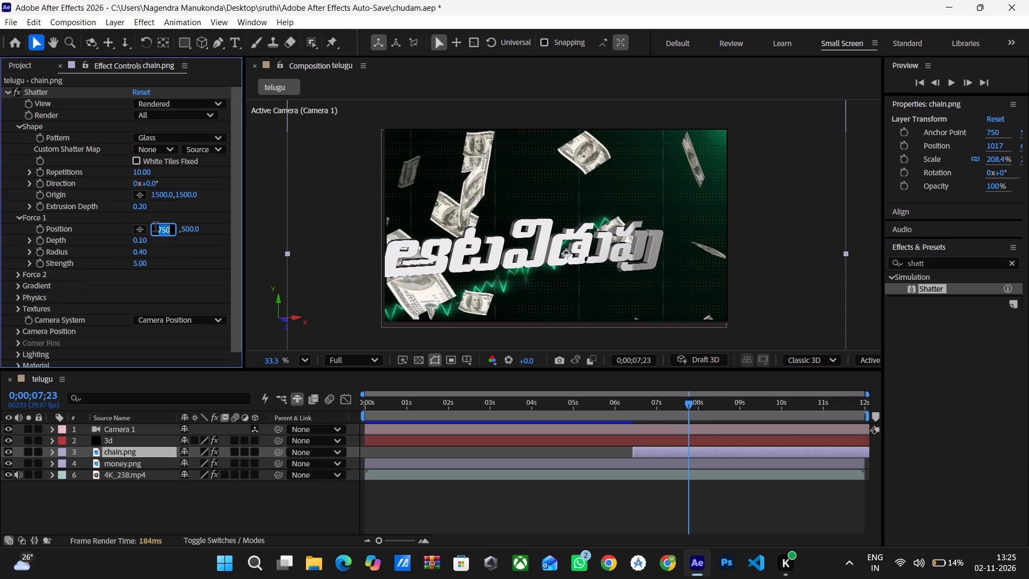
pyautogui.write('1500')
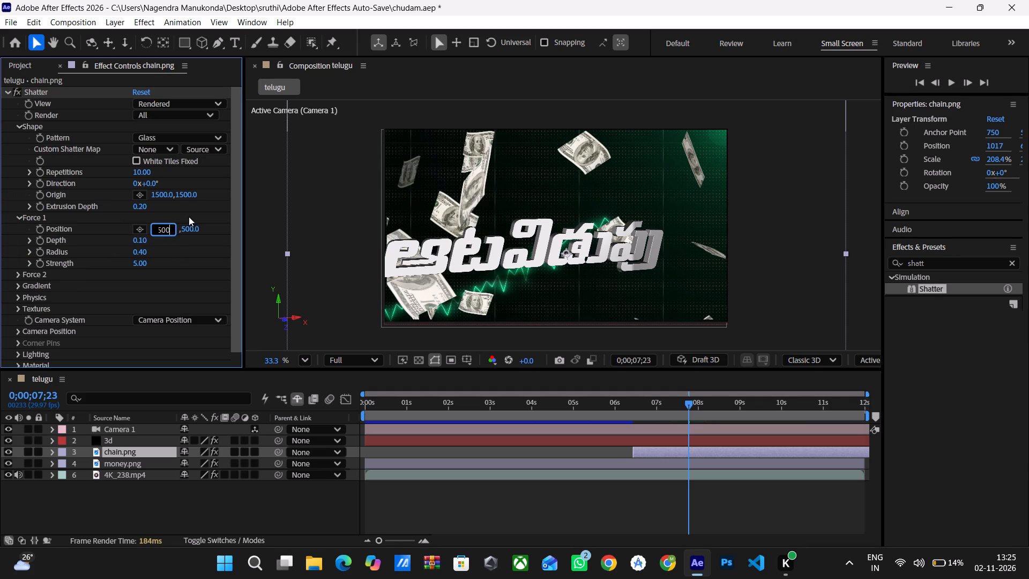
pyautogui.click(188, 226)
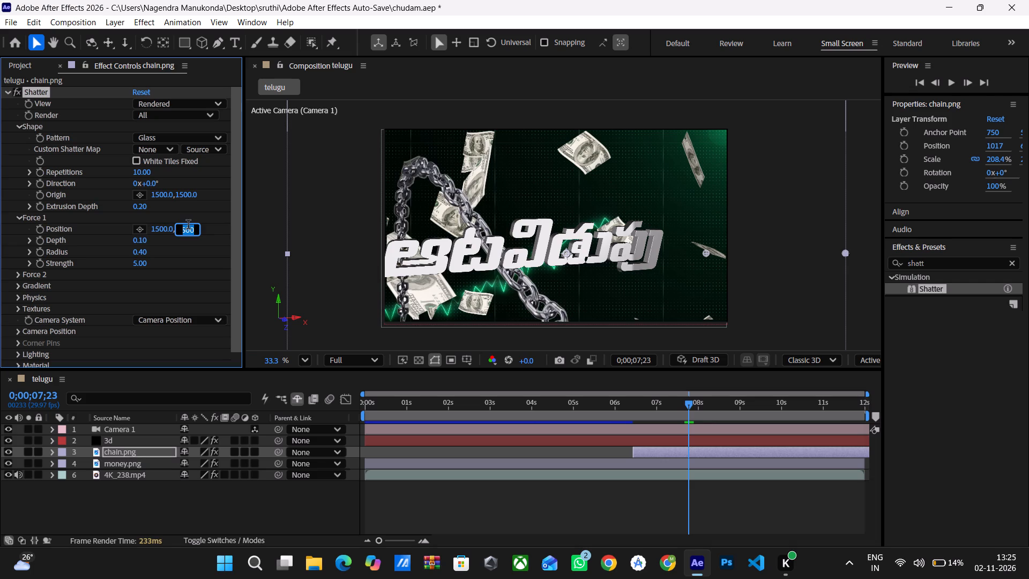
pyautogui.press('1')
pyautogui.write('500')
# Increase the Force 1 Radius of the Shatter effect to 1.00.
pyautogui.moveTo(139, 253); pyautogui.dragTo(218, 270)
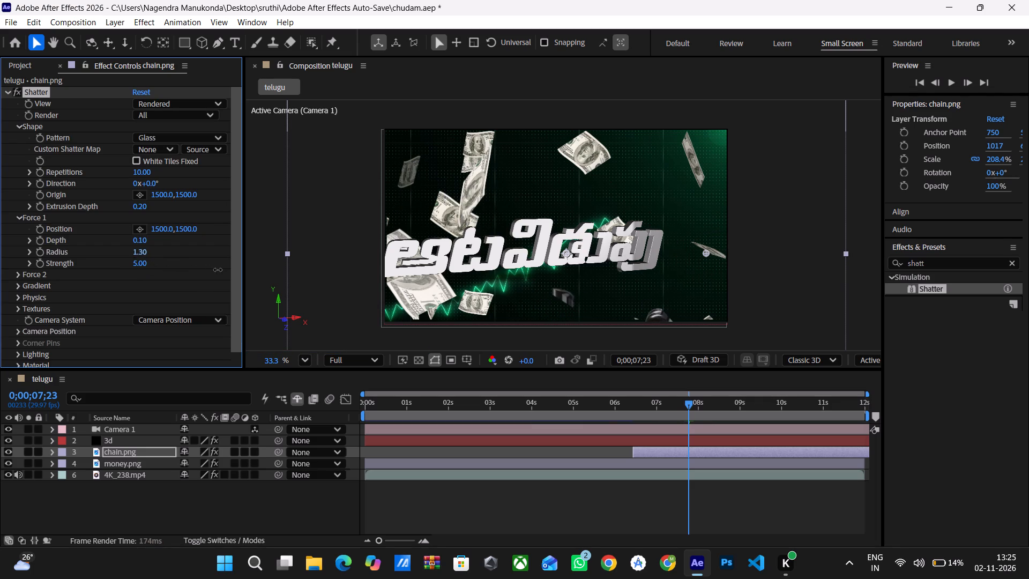
pyautogui.moveTo(218, 270); pyautogui.dragTo(197, 266)
pyautogui.moveTo(197, 266); pyautogui.dragTo(193, 266)
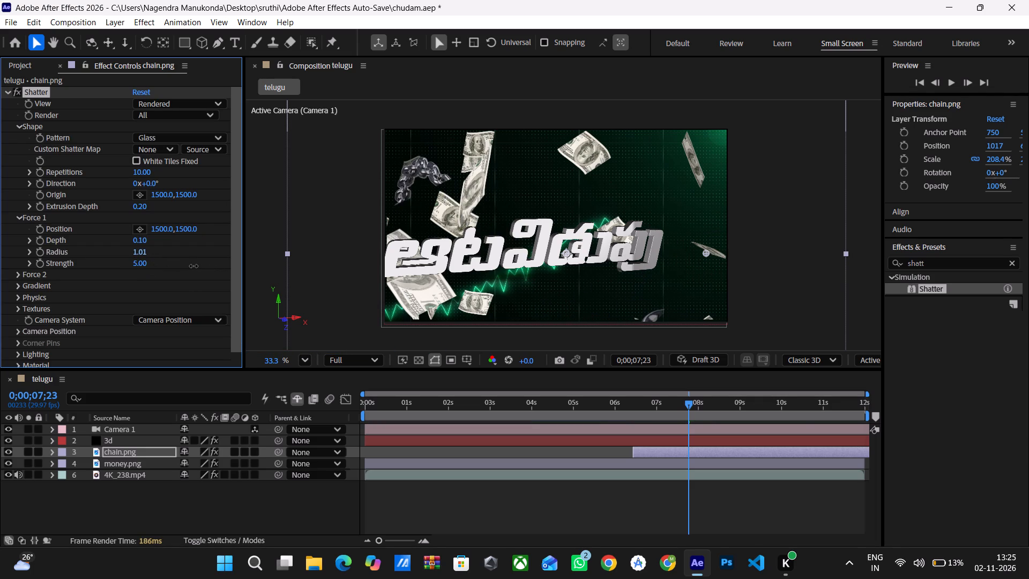
pyautogui.moveTo(193, 266); pyautogui.dragTo(193, 266)
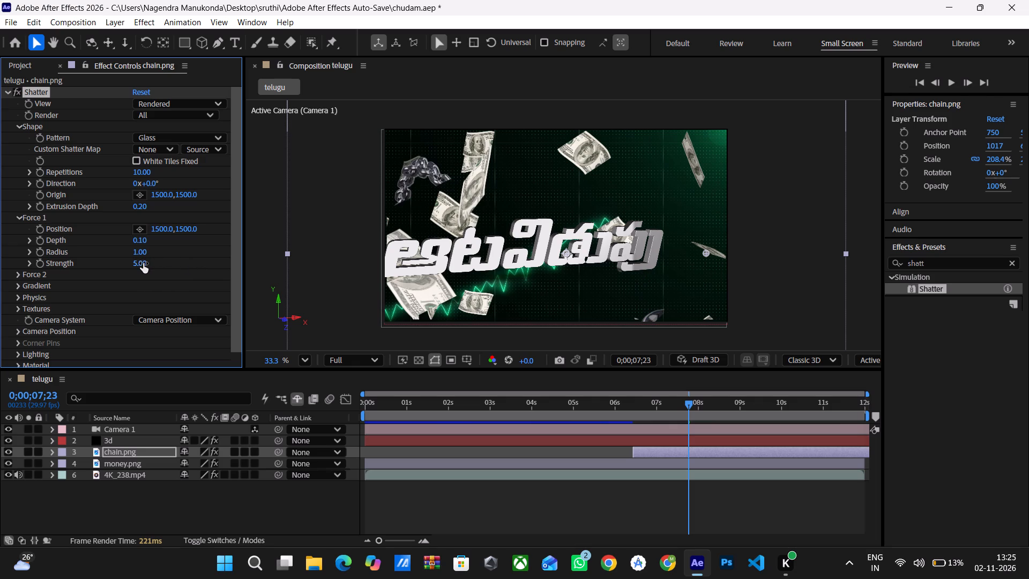
# Set the Force 1 Strength of the Shatter effect to 4.20.
pyautogui.click(143, 263)
pyautogui.press('4')
pyautogui.press('.')
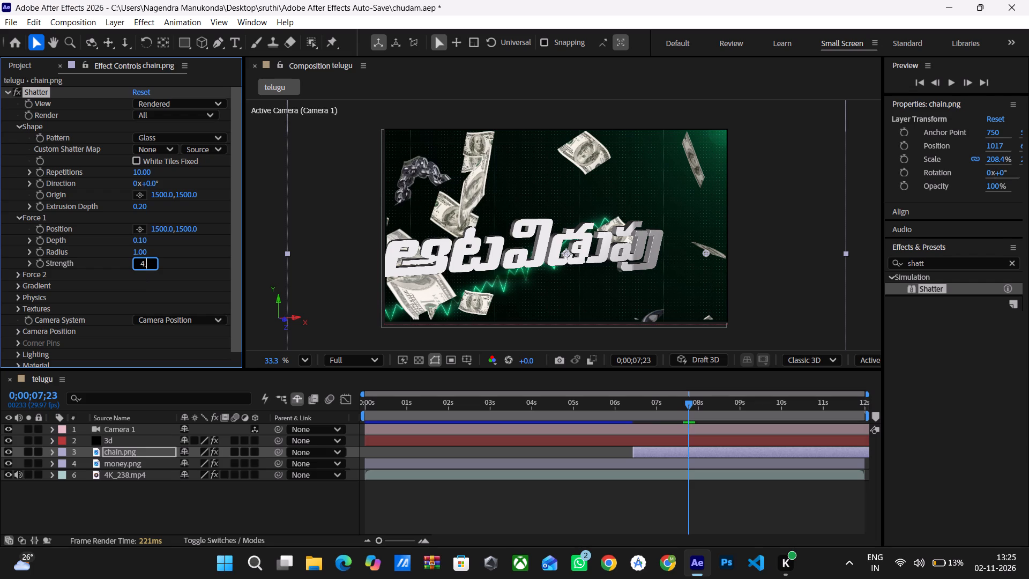
pyautogui.press('3')
pyautogui.press('BackSpace')
pyautogui.press('2')
pyautogui.press('0')
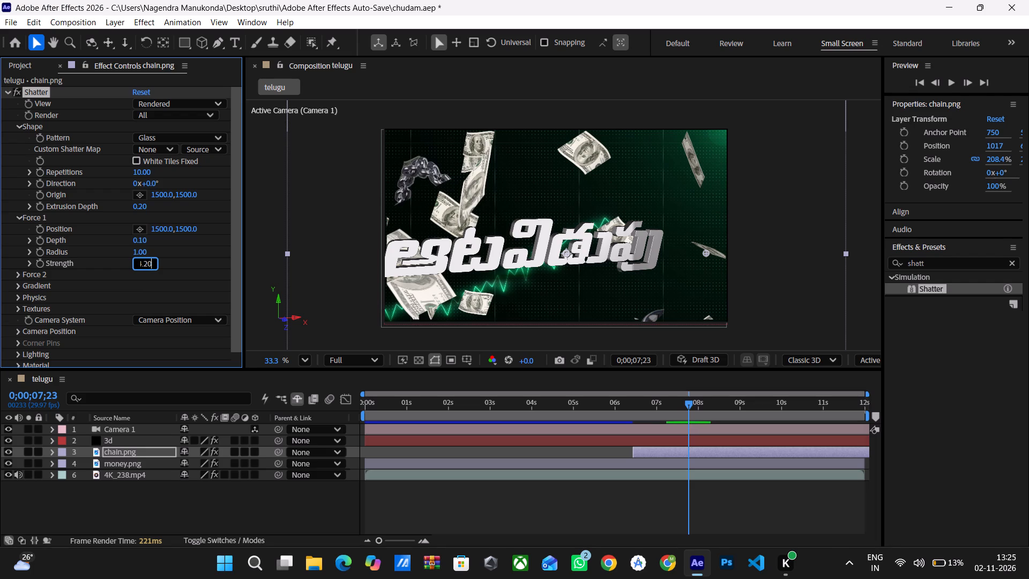
pyautogui.click(144, 285)
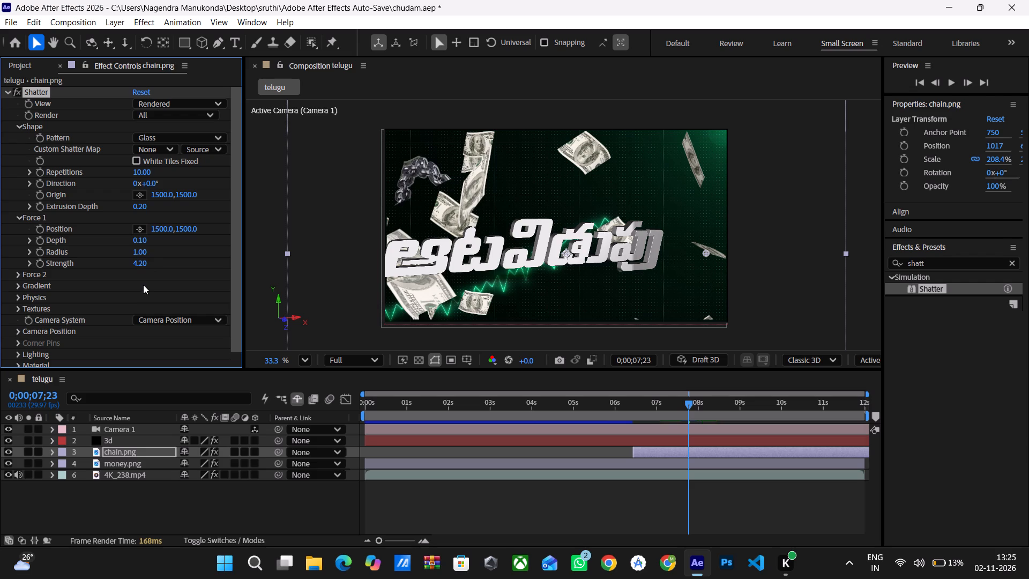
# Reduce the Physics Rotation Speed of the chain layer's Shatter effect to 0.00.
pyautogui.scroll(-3, 143, 284)
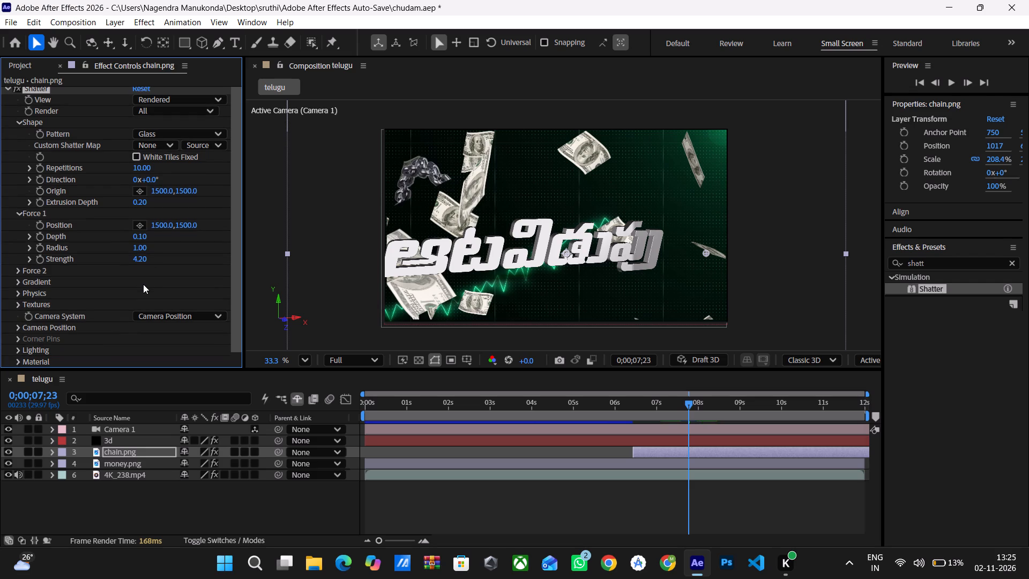
pyautogui.click(20, 293)
pyautogui.scroll(-3, 91, 285)
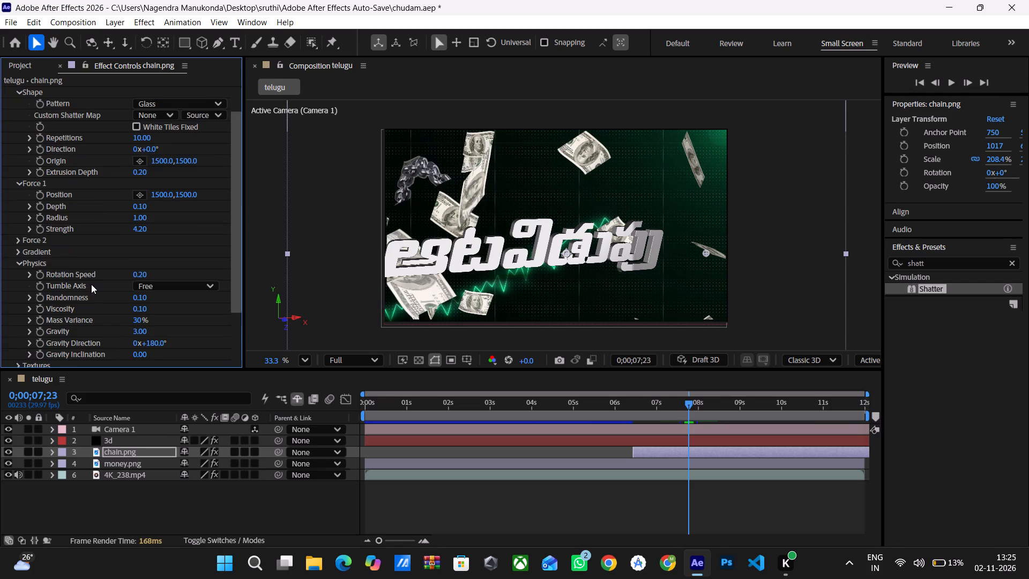
pyautogui.scroll(2, 91, 284)
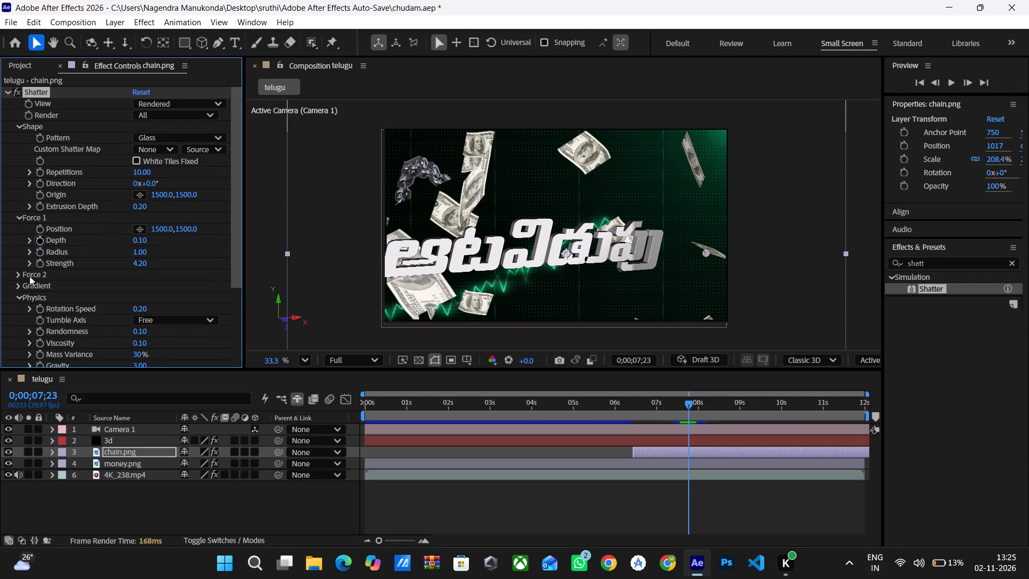
pyautogui.scroll(-2, 105, 278)
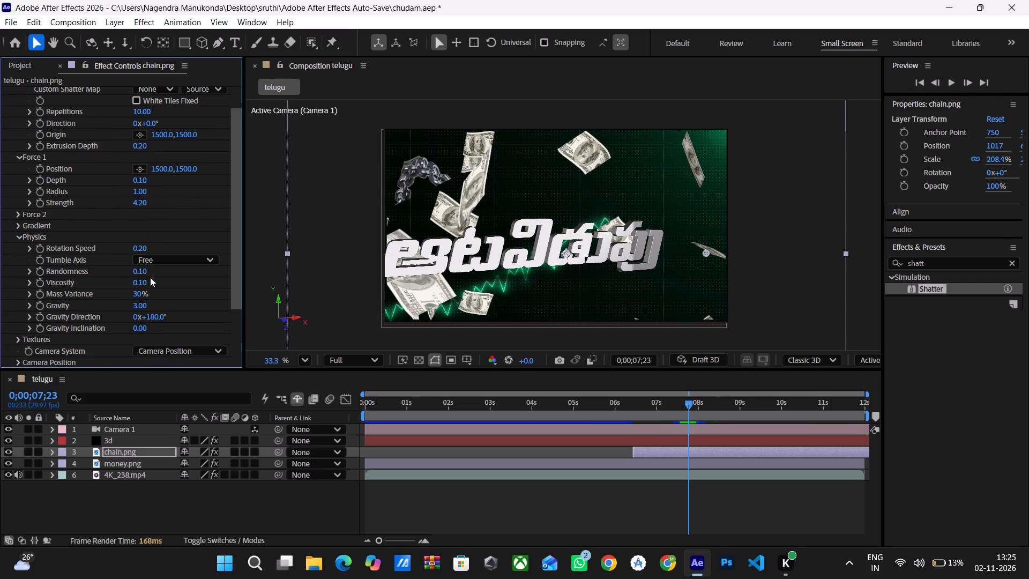
pyautogui.moveTo(140, 246); pyautogui.dragTo(132, 249)
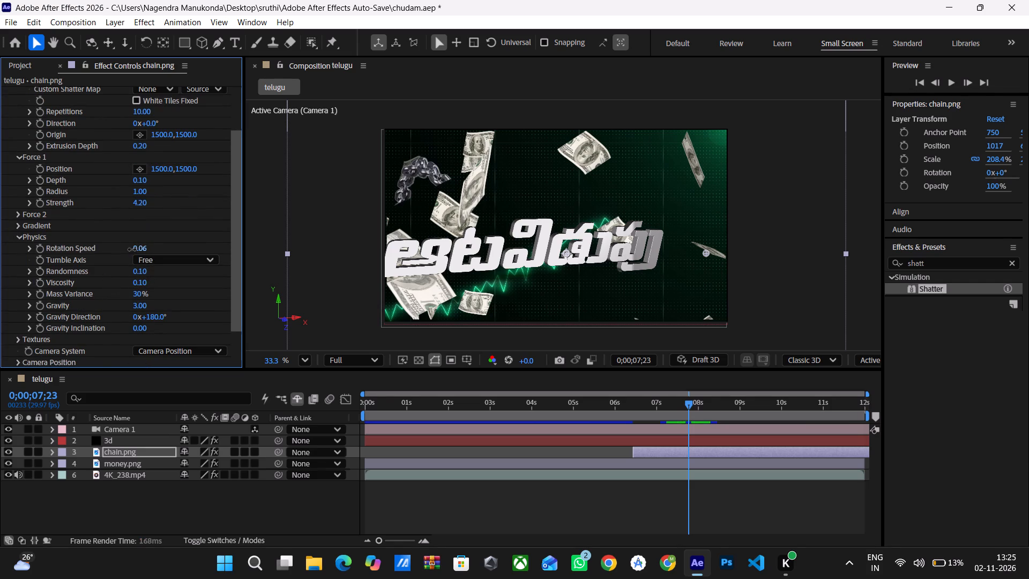
pyautogui.moveTo(132, 249); pyautogui.dragTo(125, 253)
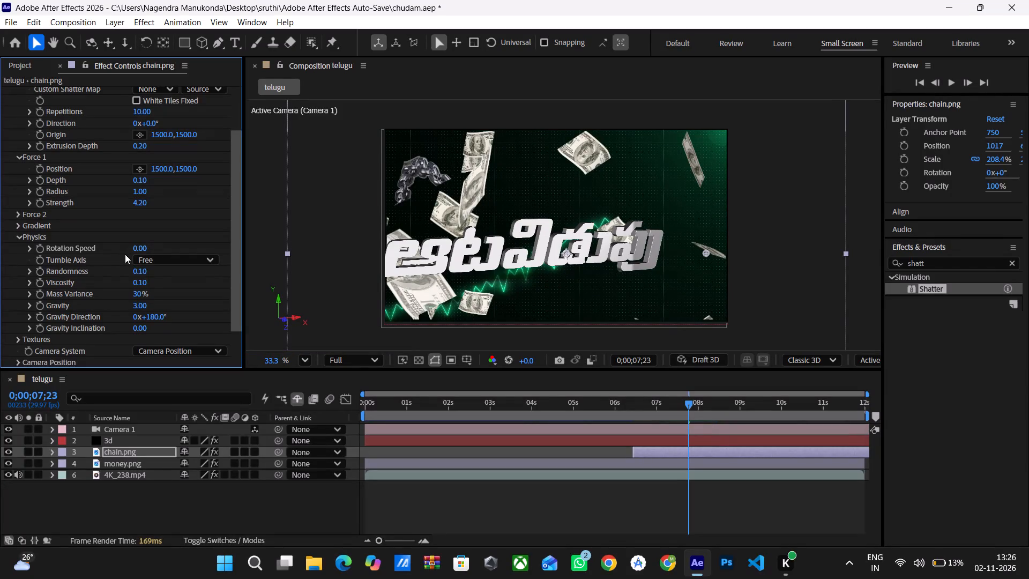
# Set the Physics Viscosity of the Shatter effect to 0.51 and collapse the effect's settings.
pyautogui.click(143, 282)
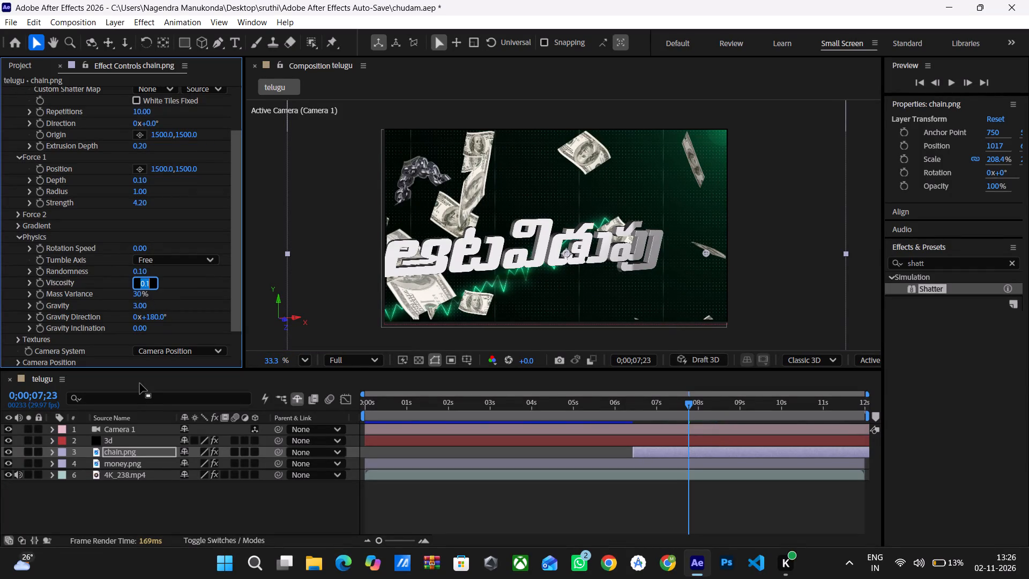
pyautogui.write('0.51')
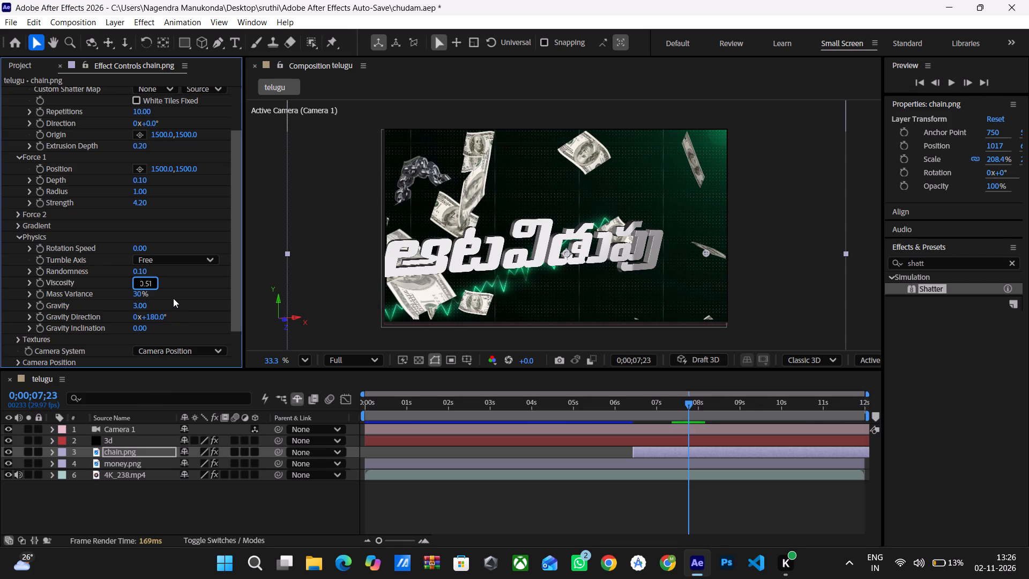
pyautogui.click(176, 330)
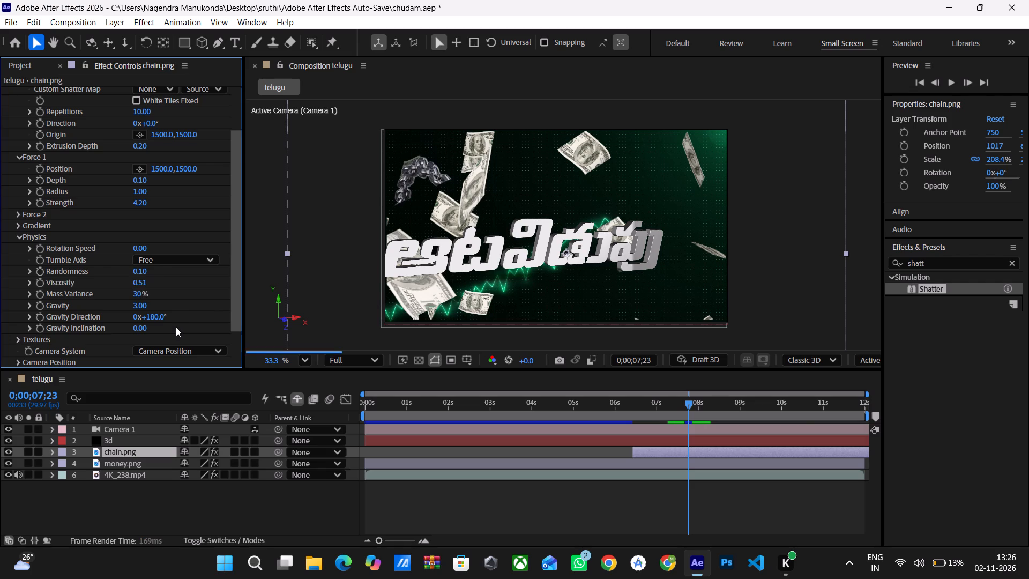
pyautogui.scroll(-4, 176, 327)
pyautogui.scroll(10, 175, 327)
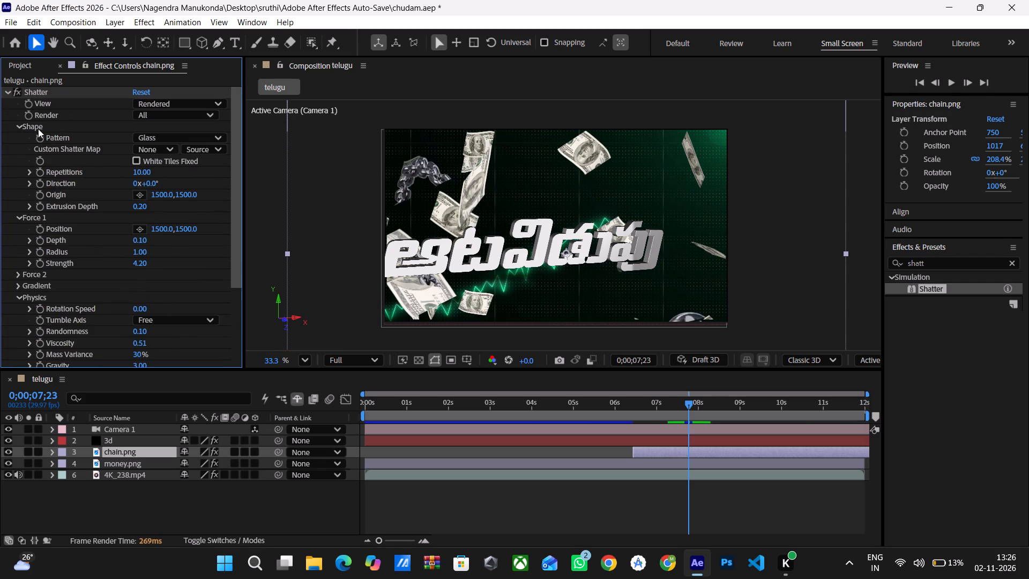
pyautogui.click(5, 91)
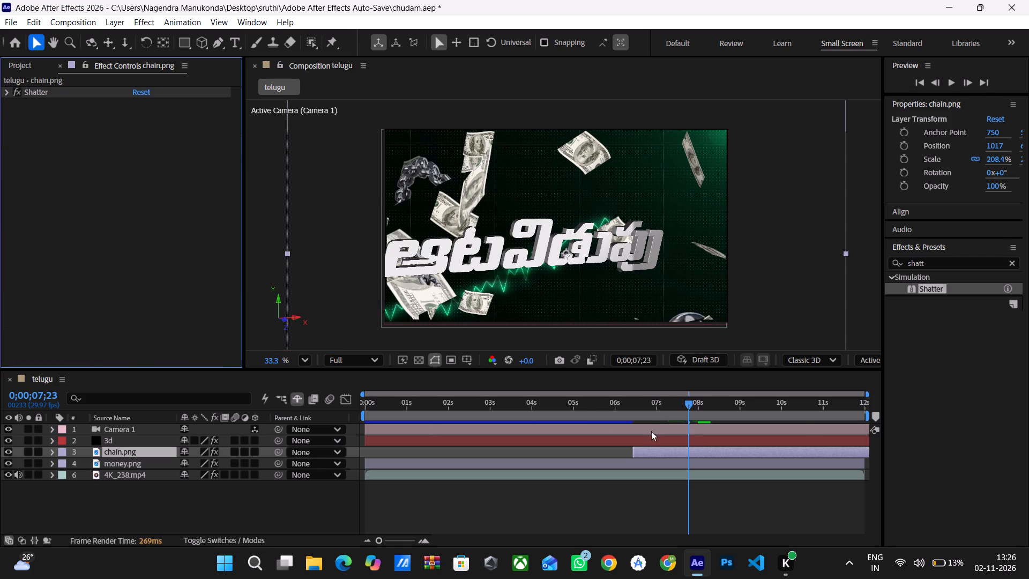
# Preview the telugu composition from its first frame to check the chain's shatter animation.
pyautogui.moveTo(689, 403); pyautogui.dragTo(304, 439)
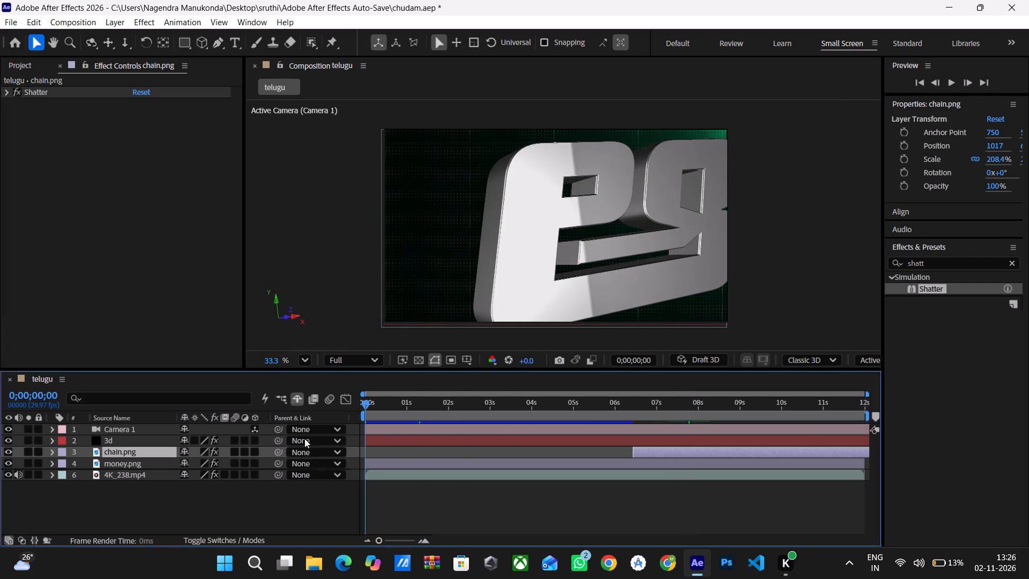
pyautogui.moveTo(304, 439); pyautogui.dragTo(268, 439)
pyautogui.press('space')
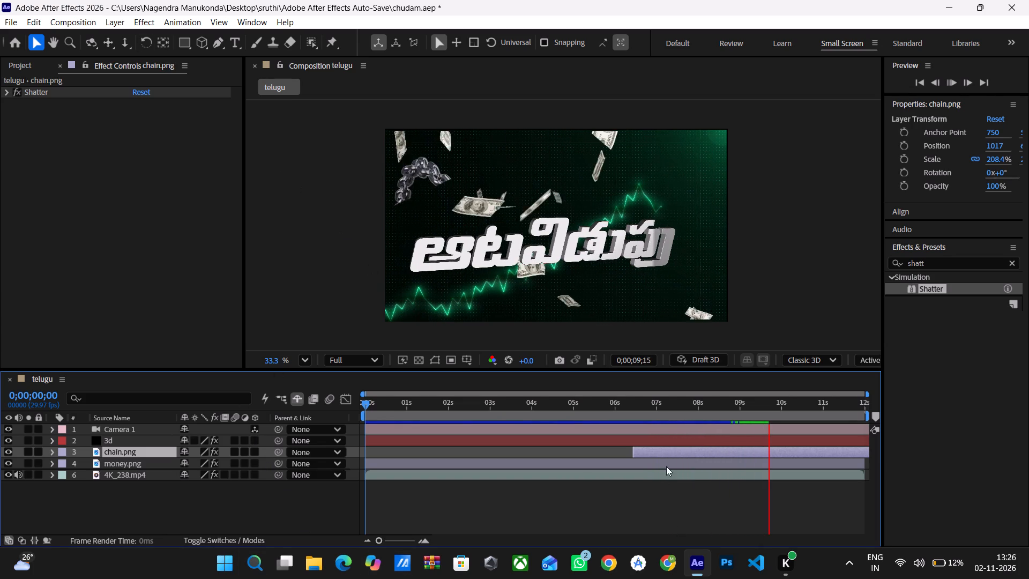
# Shift the chain.png layer along the timeline so that it starts at about 9 seconds.
pyautogui.moveTo(659, 453); pyautogui.dragTo(762, 491)
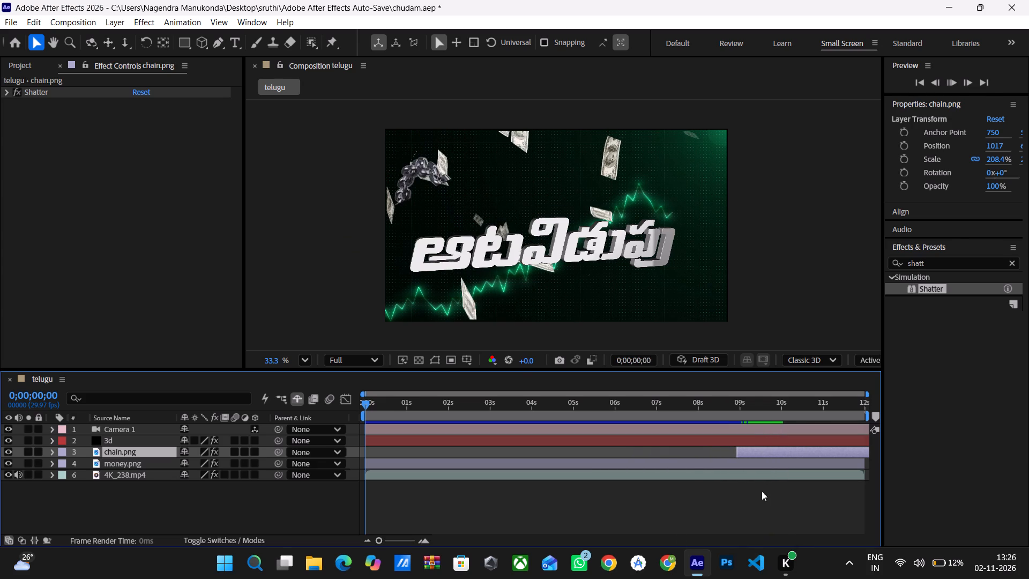
# Play back the composition to check the chain's entrance and shatter against the Telugu title, stopping at about 9 seconds.
pyautogui.click(626, 402)
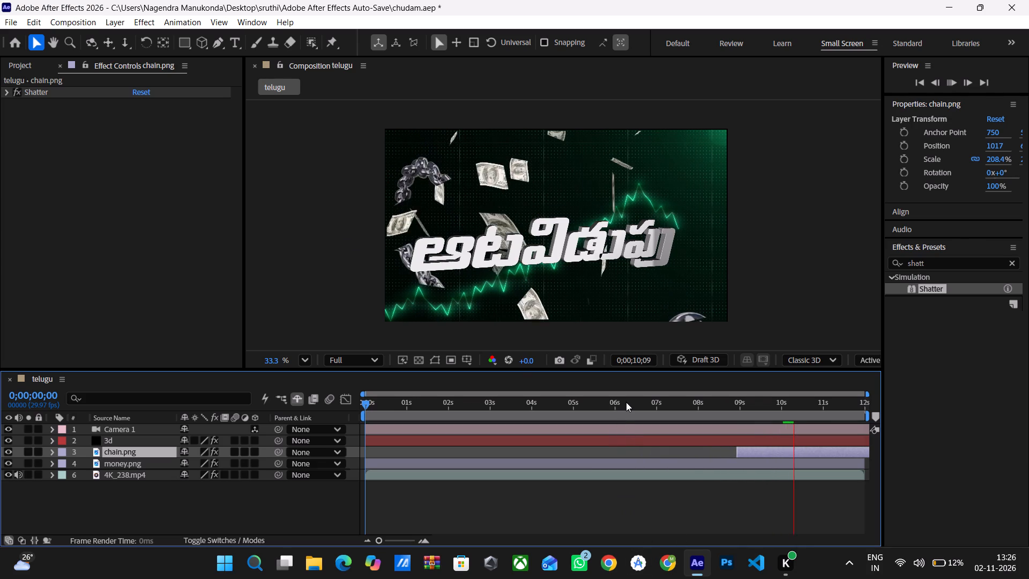
pyautogui.press('space')
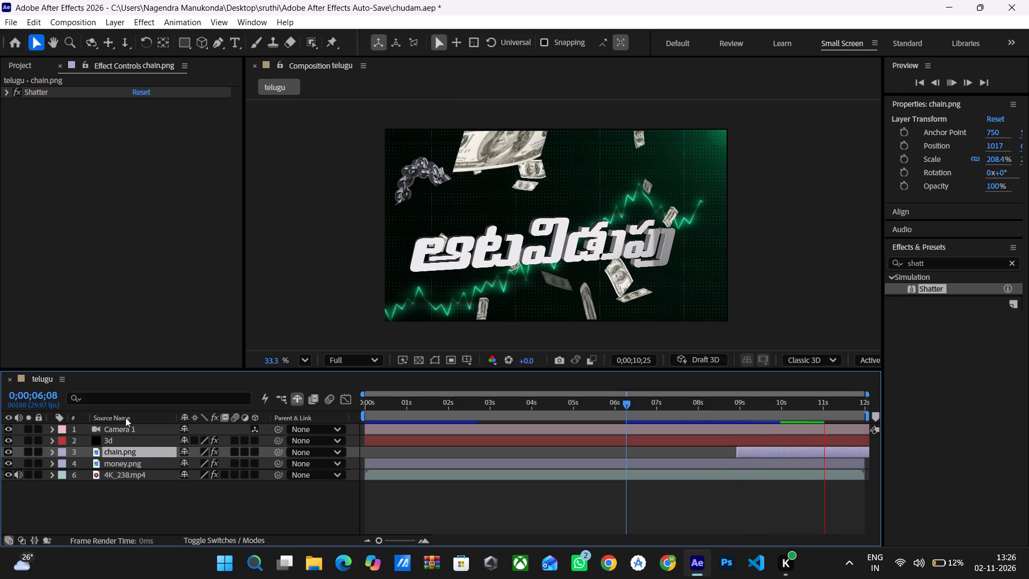
pyautogui.click(766, 445)
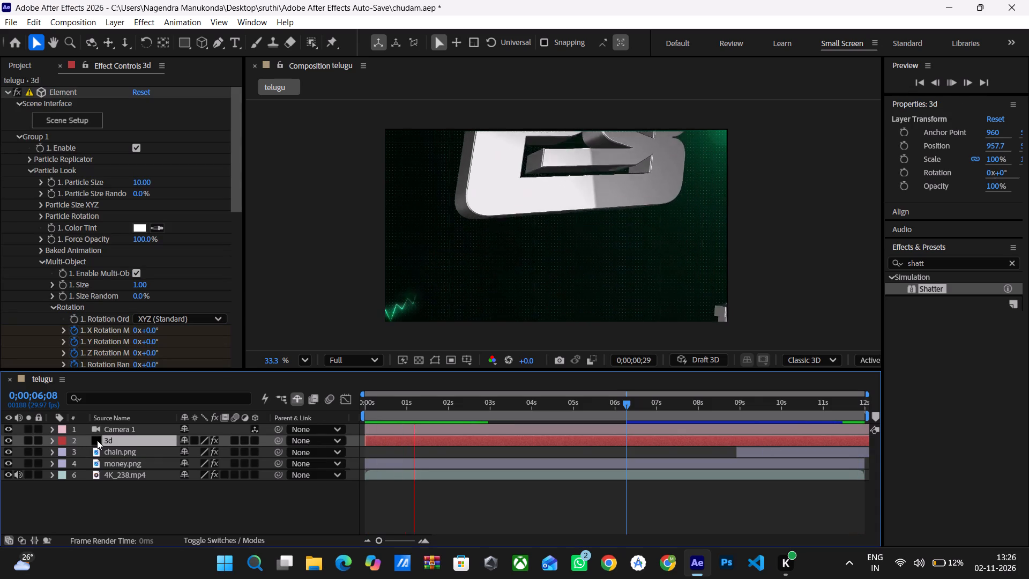
pyautogui.click(118, 448)
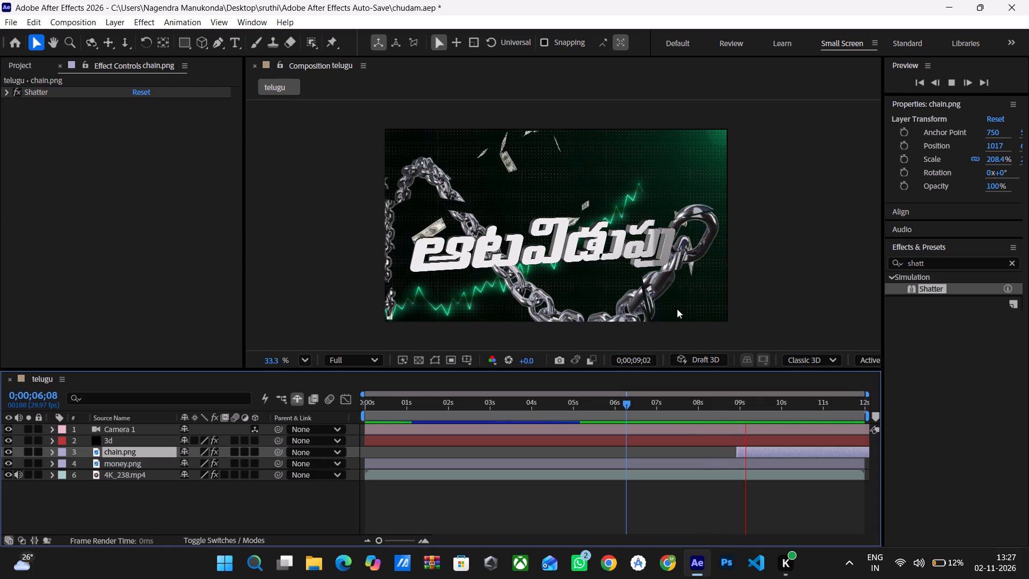
pyautogui.press('space')
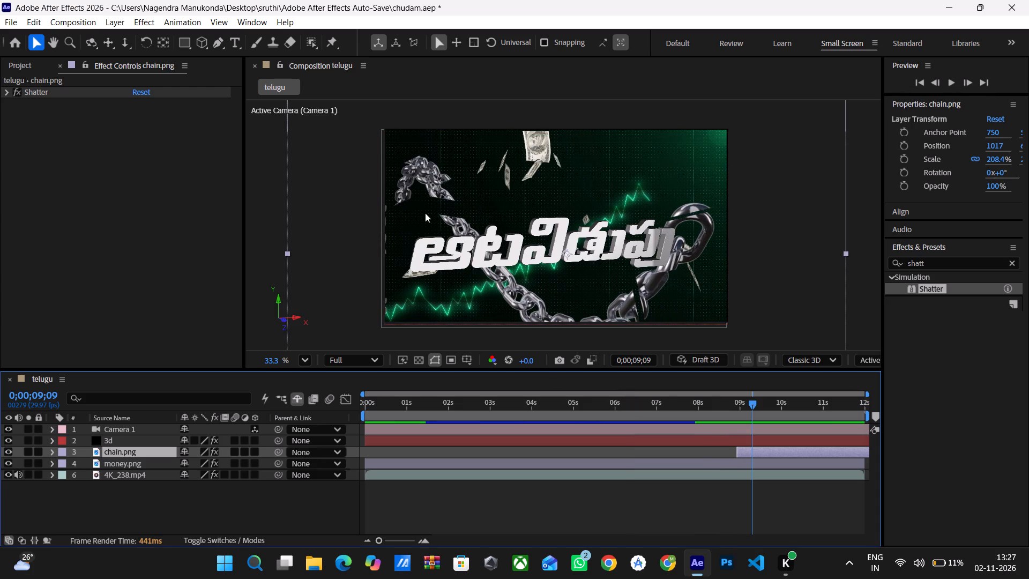
# Reposition the chain.png layer around the title in the composition, with its horizontal position at about 1116.
pyautogui.click(122, 450)
pyautogui.moveTo(638, 300); pyautogui.dragTo(641, 324)
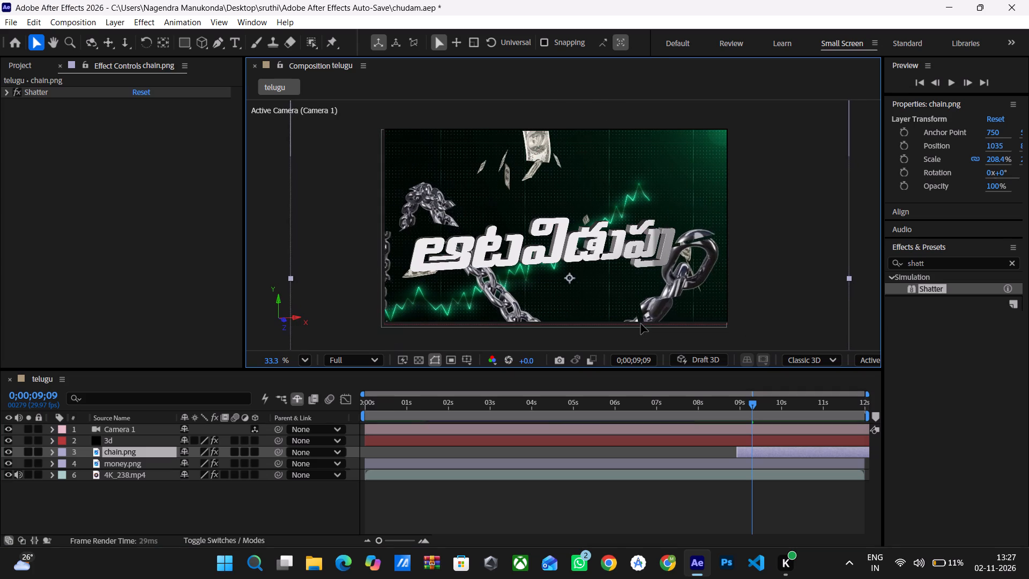
pyautogui.moveTo(641, 324); pyautogui.dragTo(641, 321)
pyautogui.moveTo(641, 318); pyautogui.dragTo(644, 309)
pyautogui.click(650, 284)
pyautogui.moveTo(646, 306); pyautogui.dragTo(654, 262)
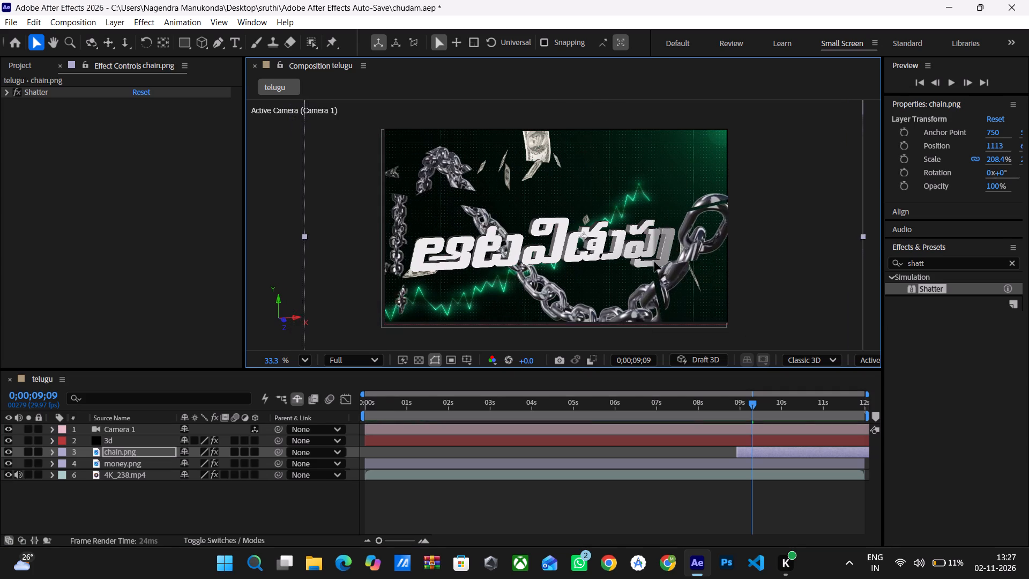
pyautogui.moveTo(654, 262); pyautogui.dragTo(697, 324)
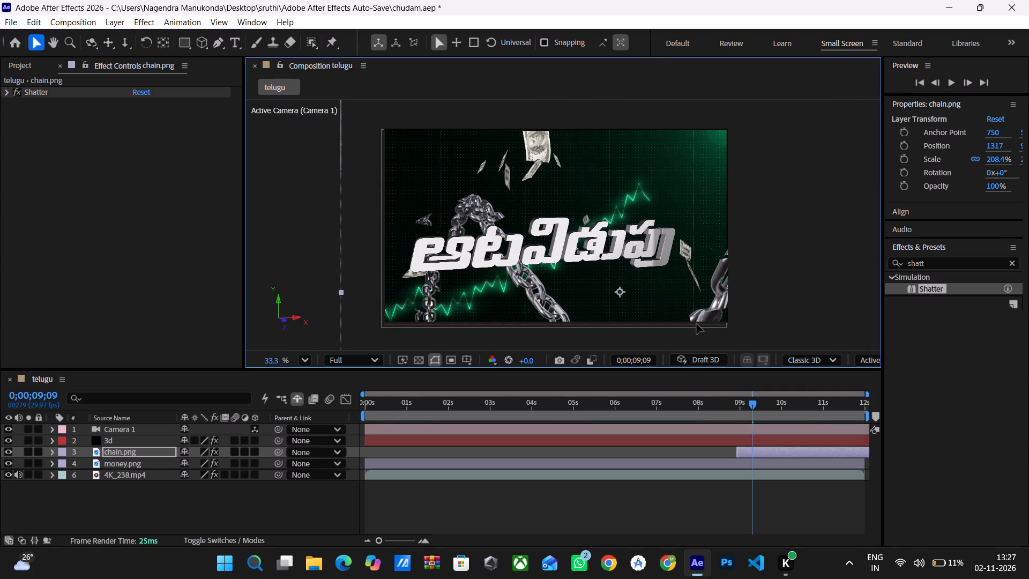
pyautogui.moveTo(697, 324); pyautogui.dragTo(706, 288)
pyautogui.moveTo(706, 284); pyautogui.dragTo(671, 248)
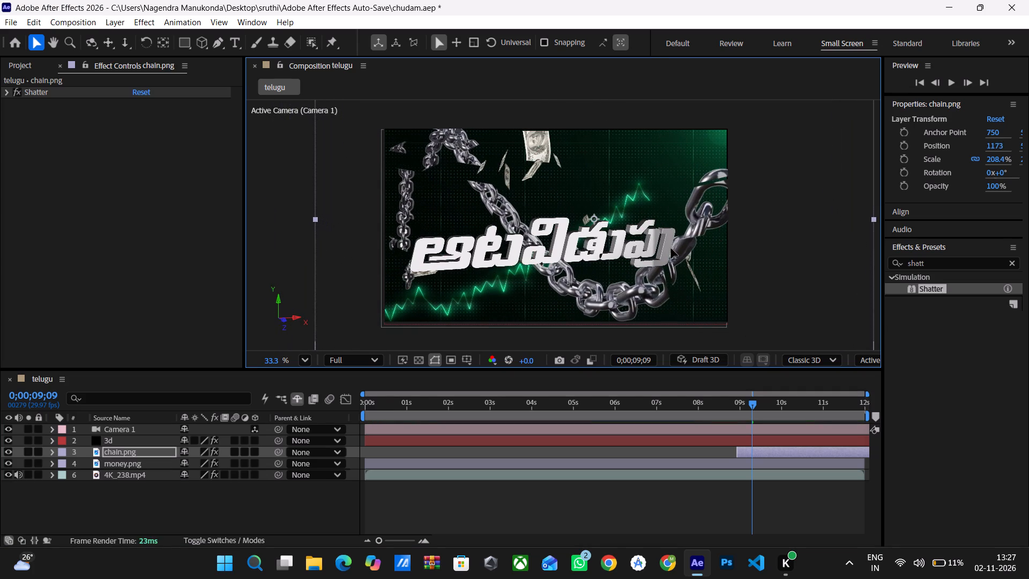
pyautogui.moveTo(671, 248); pyautogui.dragTo(663, 259)
pyautogui.moveTo(666, 260); pyautogui.dragTo(663, 252)
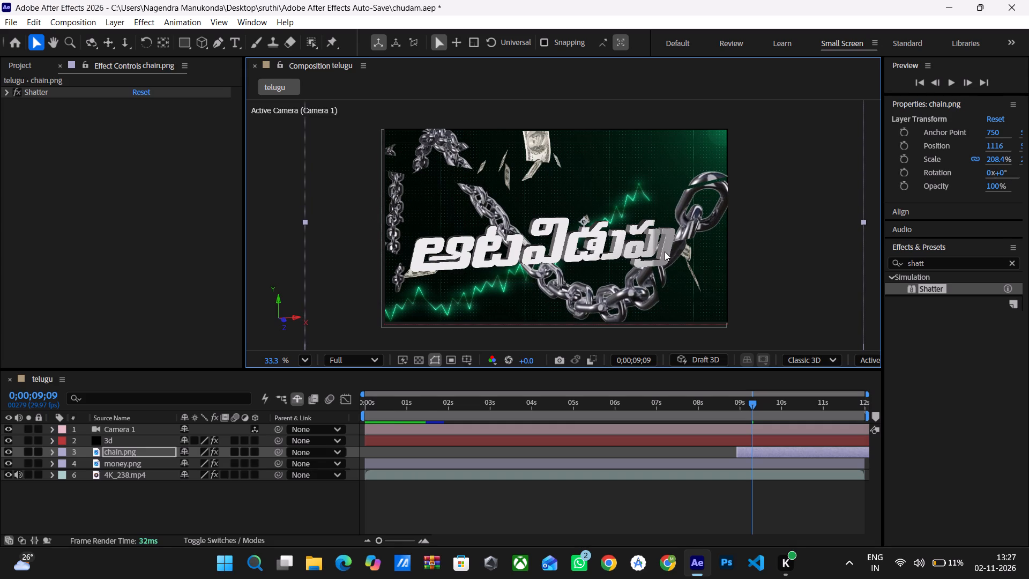
# Preview the repositioned chain, expand the Shatter settings and scrub through the frames between about 9 and 10 seconds.
pyautogui.press('space')
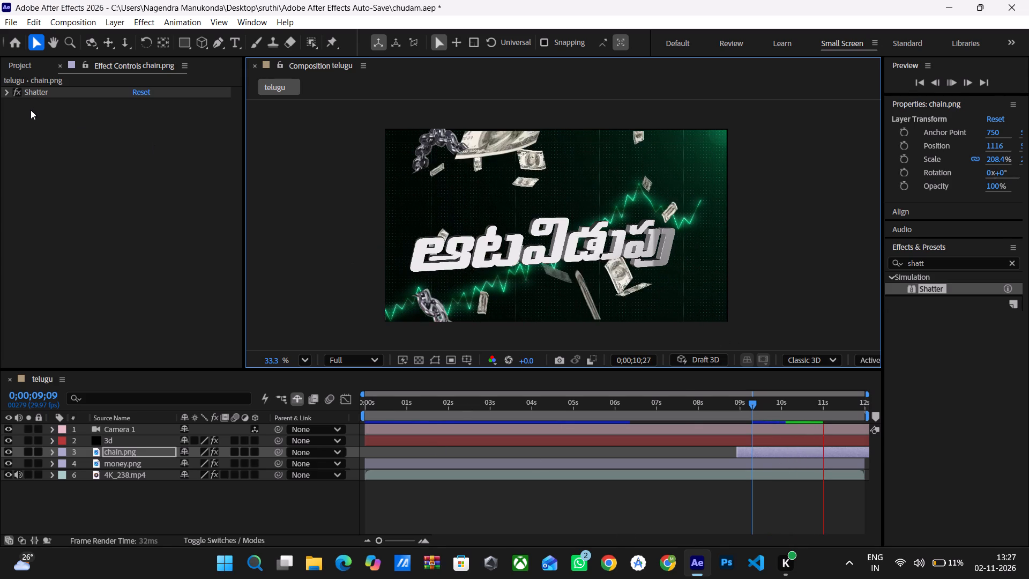
pyautogui.click(5, 93)
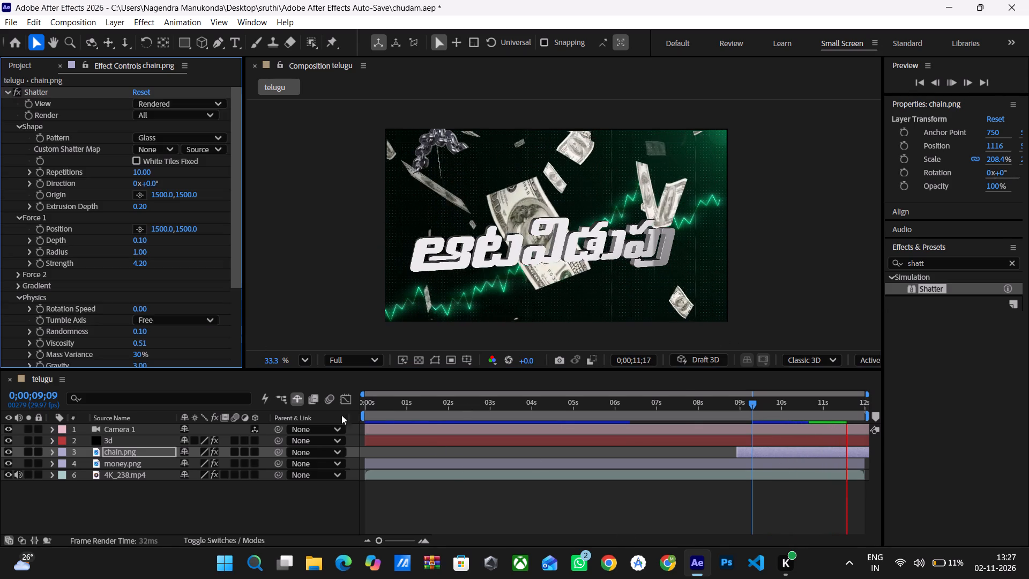
pyautogui.moveTo(749, 407); pyautogui.dragTo(770, 417)
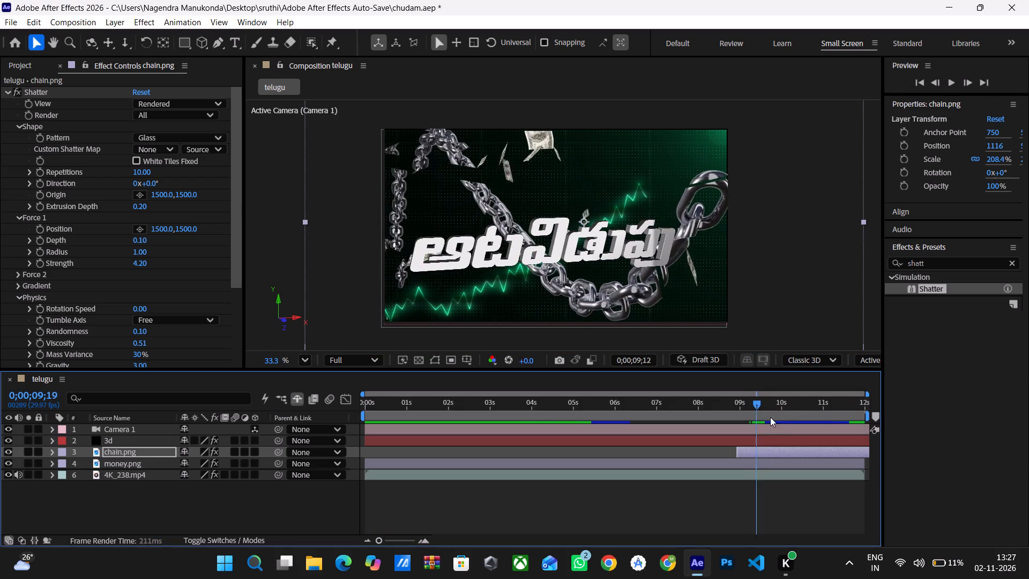
pyautogui.moveTo(770, 417); pyautogui.dragTo(763, 412)
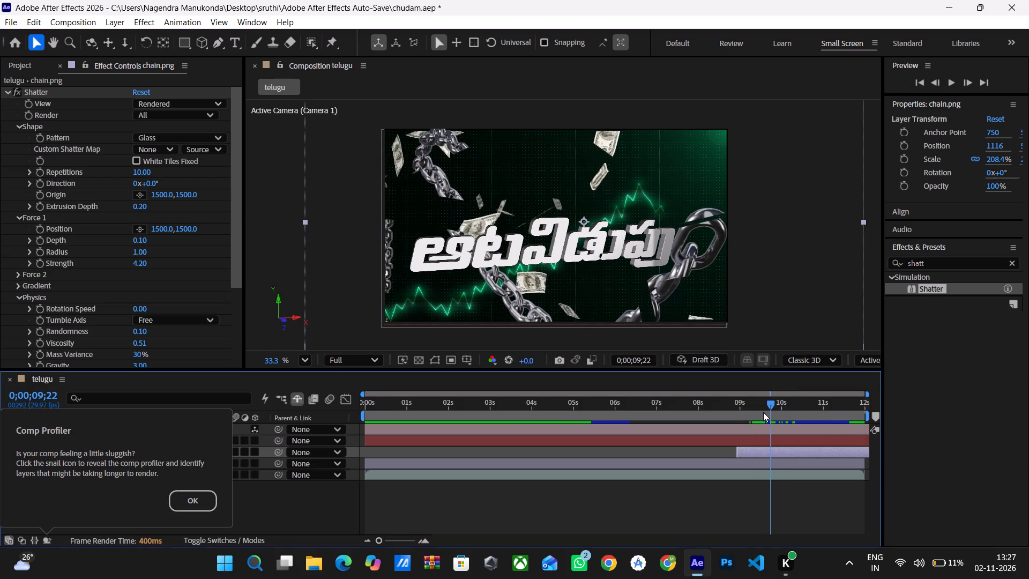
pyautogui.moveTo(763, 412); pyautogui.dragTo(756, 408)
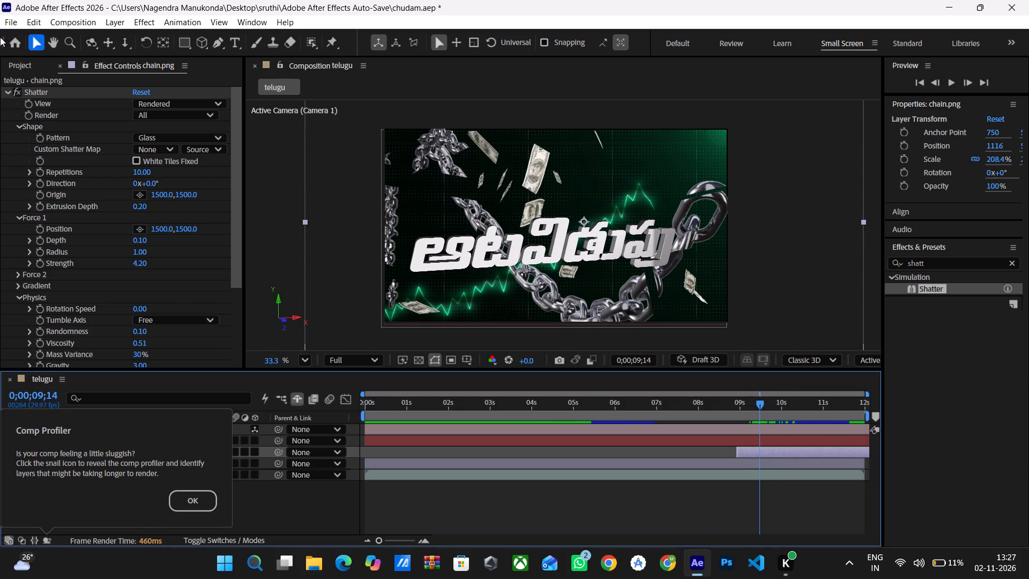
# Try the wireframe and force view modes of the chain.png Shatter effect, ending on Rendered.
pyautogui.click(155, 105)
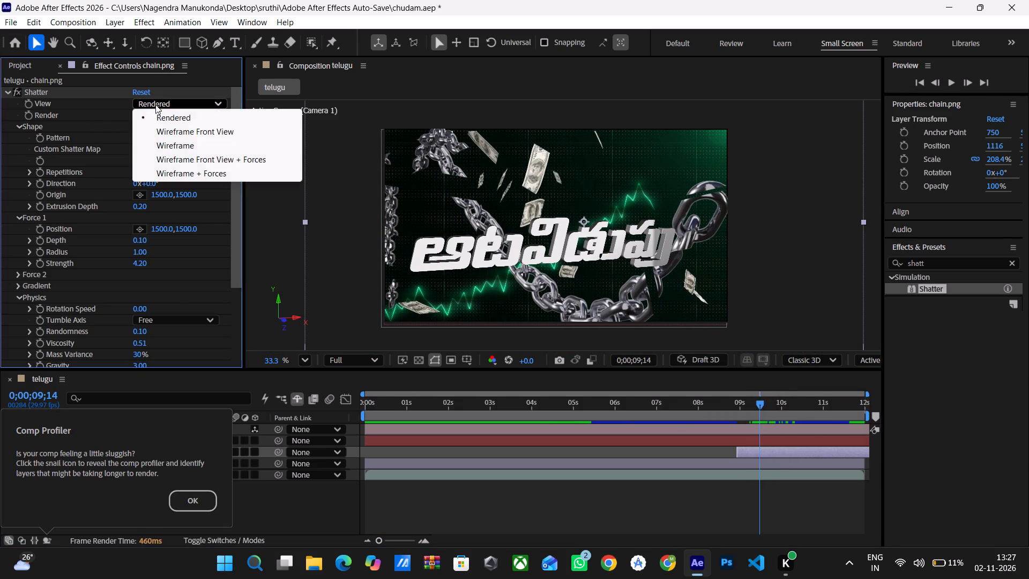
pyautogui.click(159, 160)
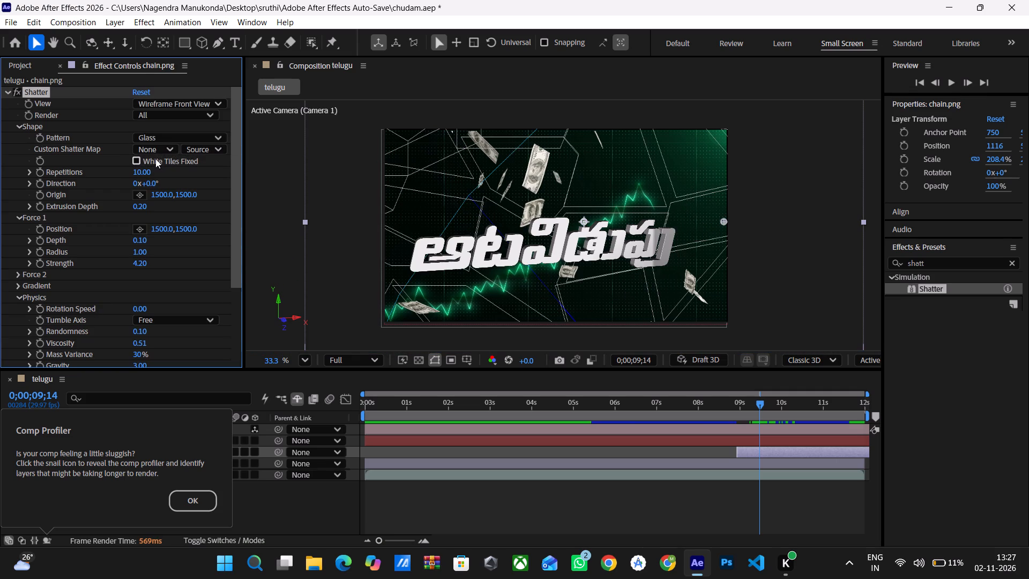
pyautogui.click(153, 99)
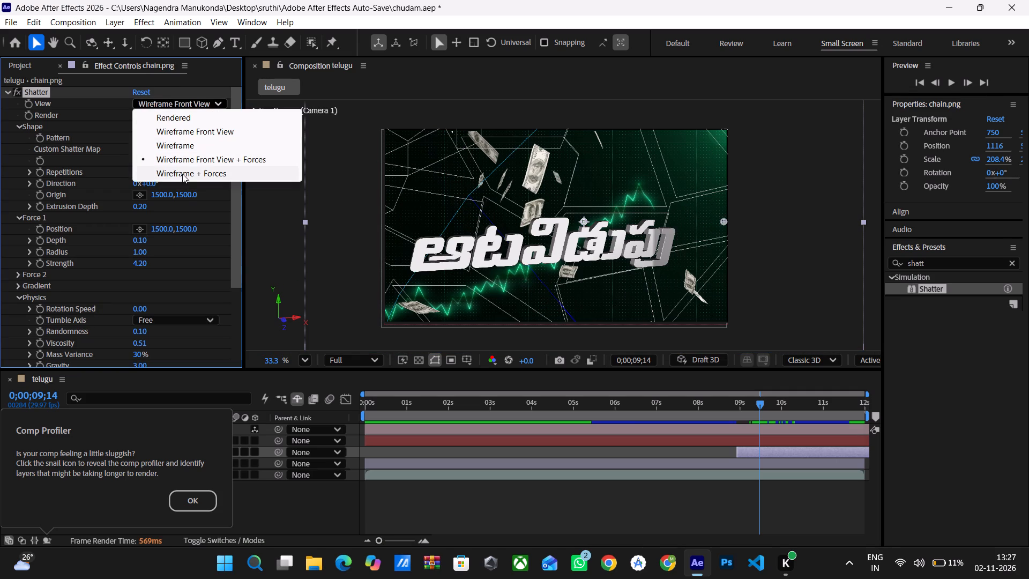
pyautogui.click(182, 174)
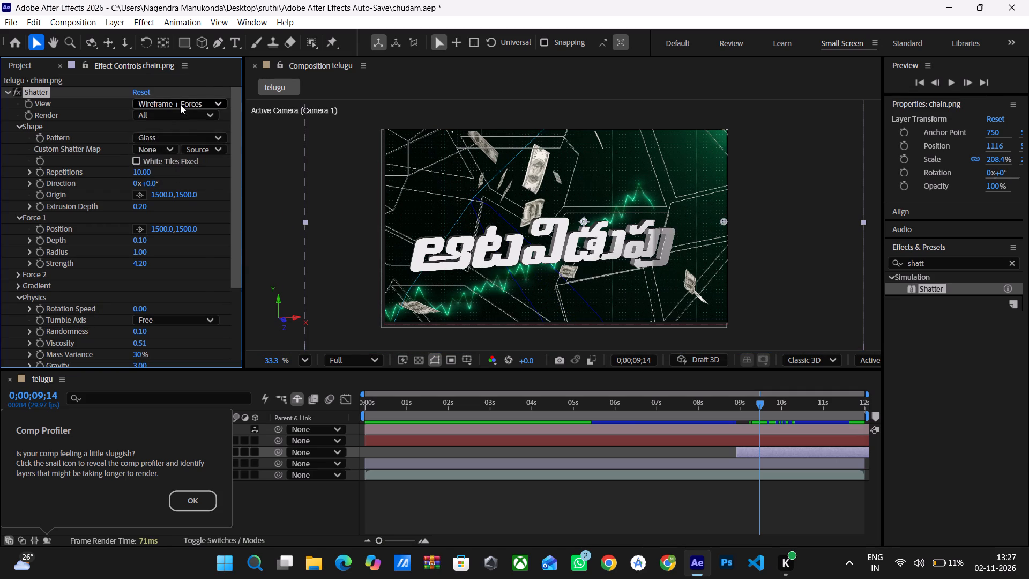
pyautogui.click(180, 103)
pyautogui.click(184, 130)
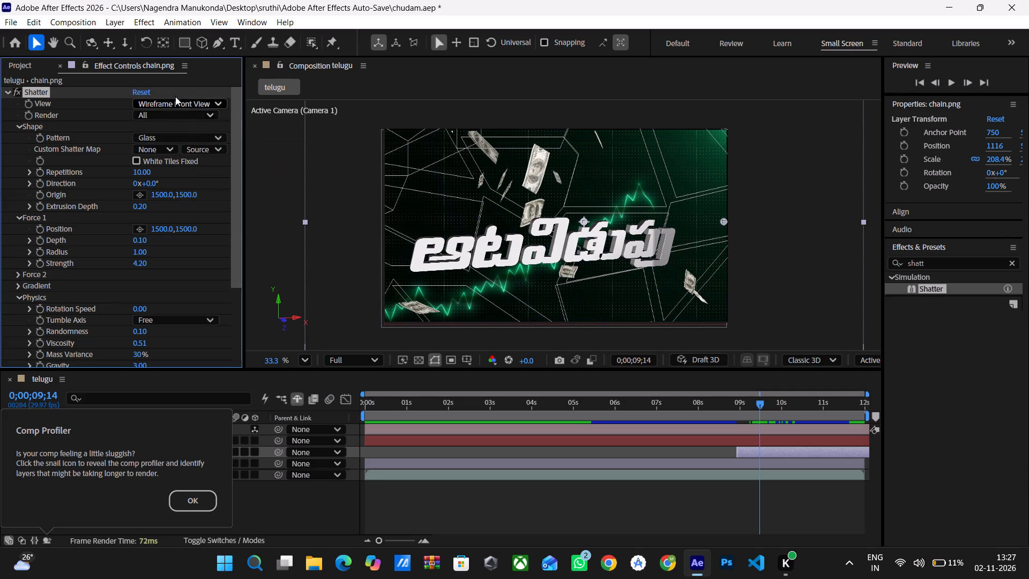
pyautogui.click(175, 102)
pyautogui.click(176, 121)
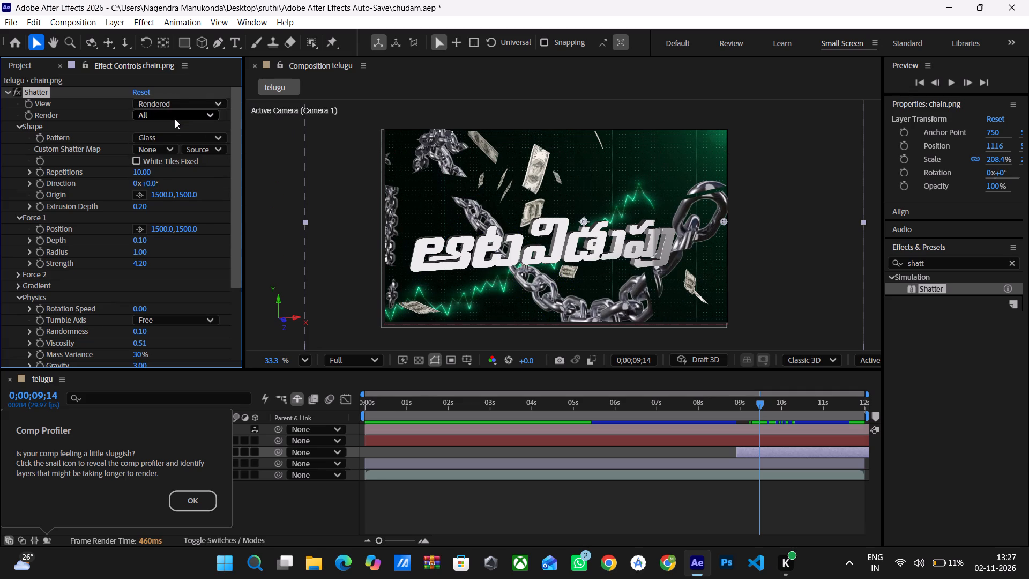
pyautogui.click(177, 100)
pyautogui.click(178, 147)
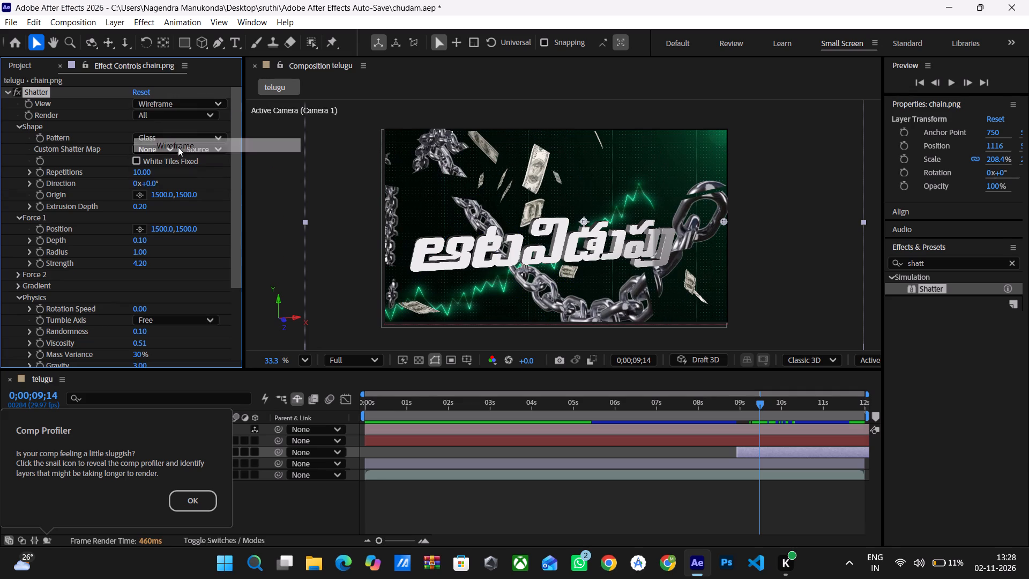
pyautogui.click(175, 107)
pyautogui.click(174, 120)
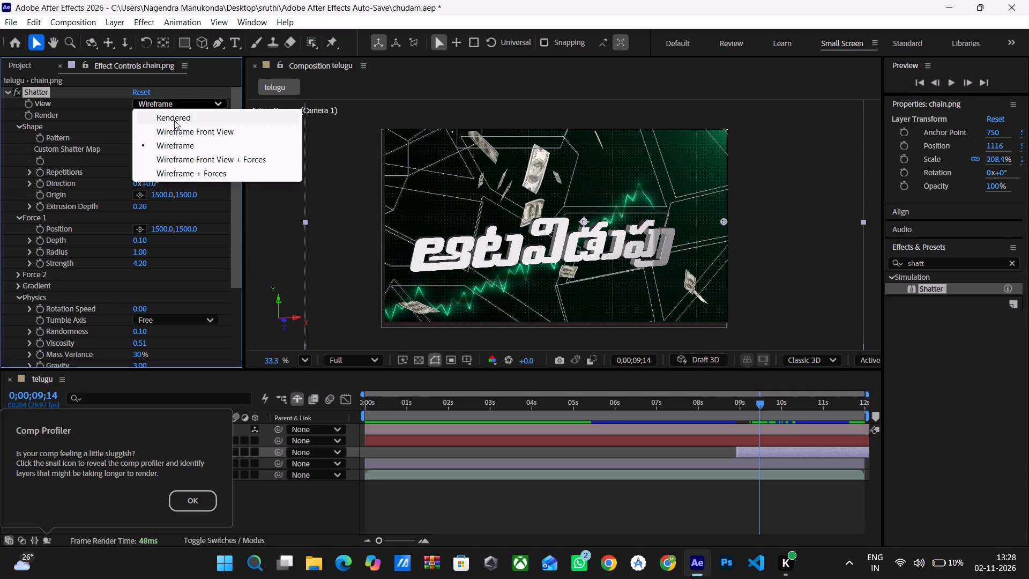
# Compare the Render options of the chain's Shatter effect and set Render to Pieces.
pyautogui.click(169, 117)
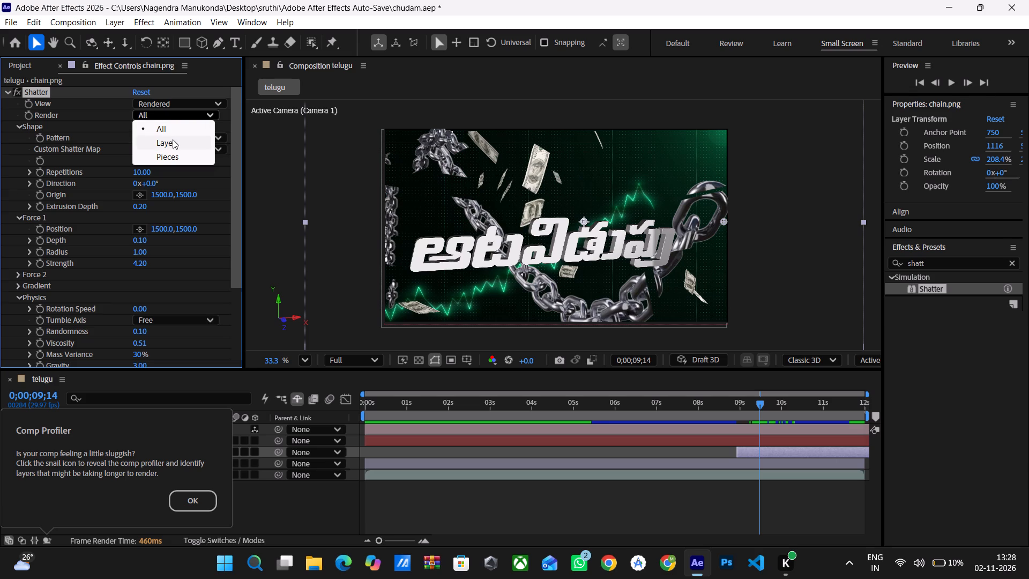
pyautogui.click(173, 139)
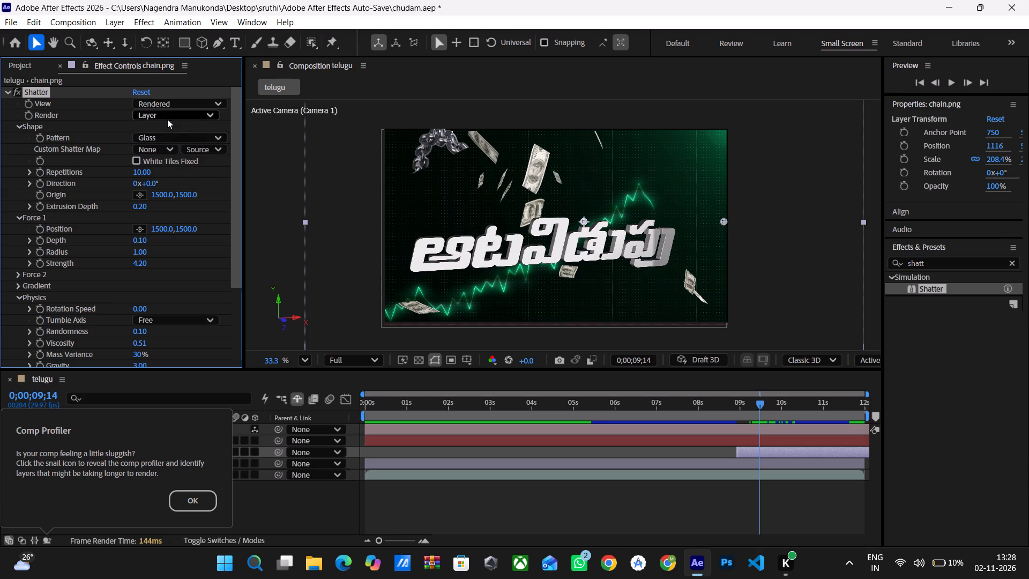
pyautogui.click(167, 114)
pyautogui.click(169, 129)
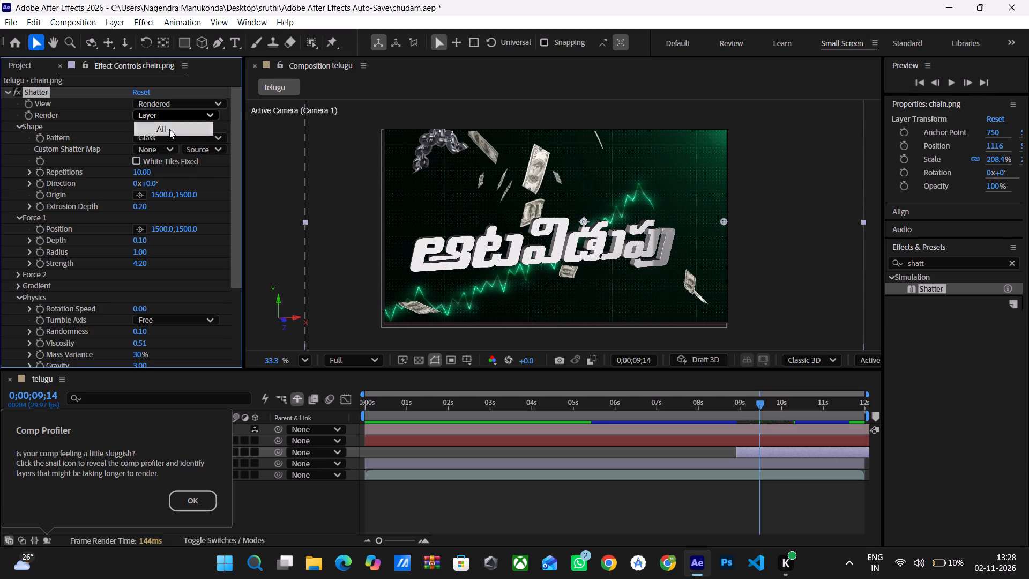
pyautogui.click(165, 117)
pyautogui.click(171, 157)
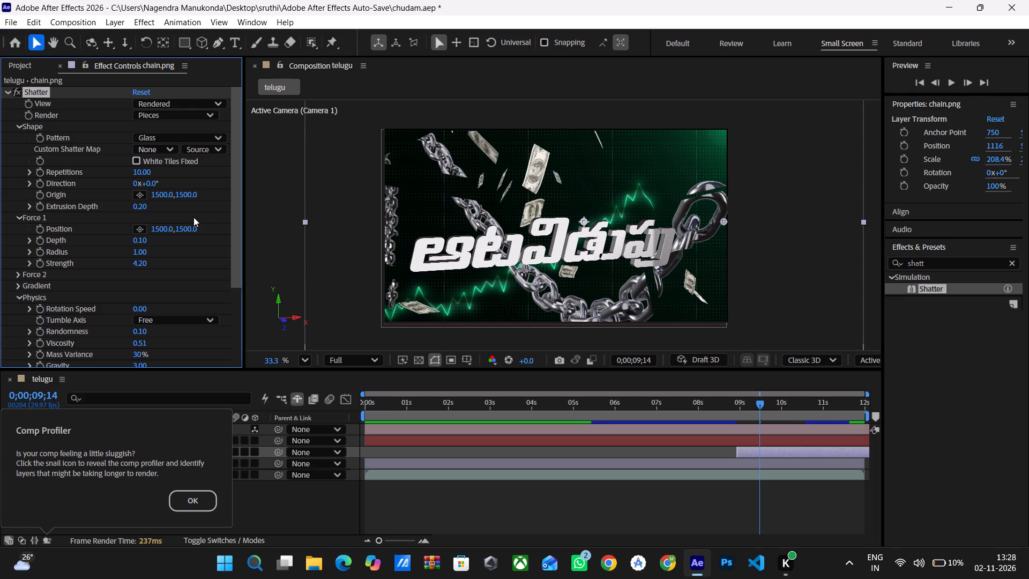
# Preview the chain's shatter from about 8 to 11 seconds, finishing on the frame at 0;00;09;05.
pyautogui.press('space')
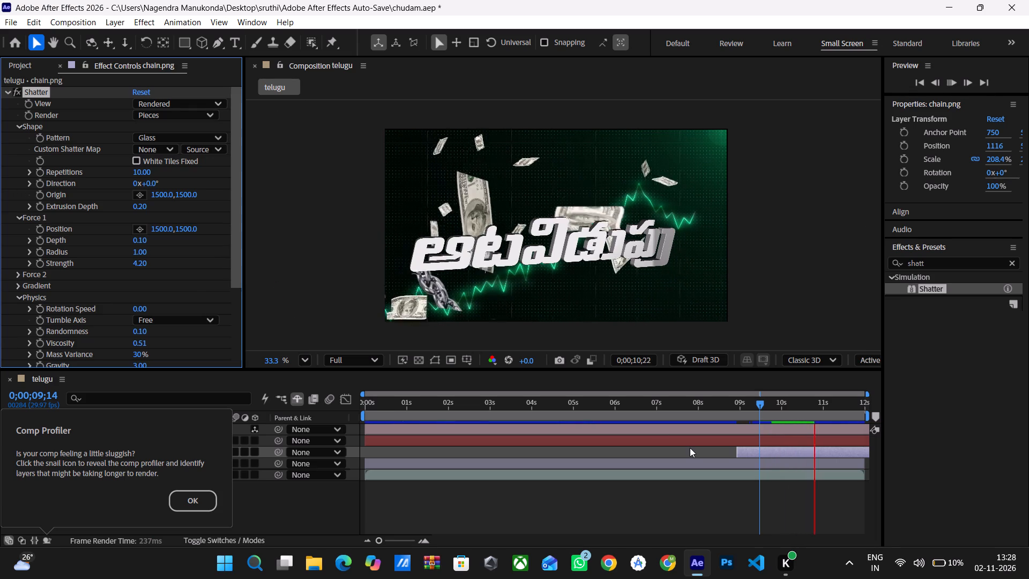
pyautogui.click(729, 404)
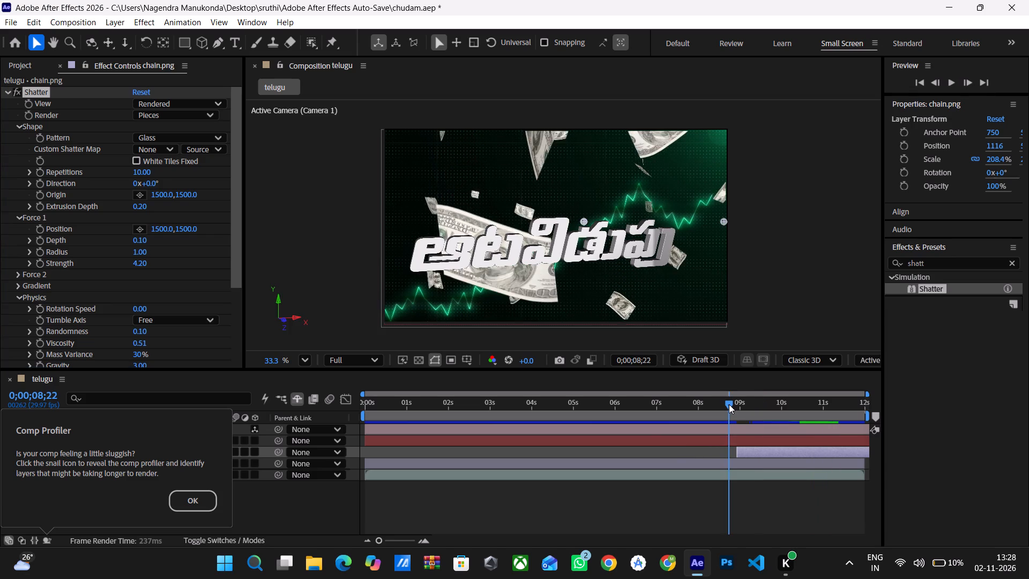
pyautogui.press('space')
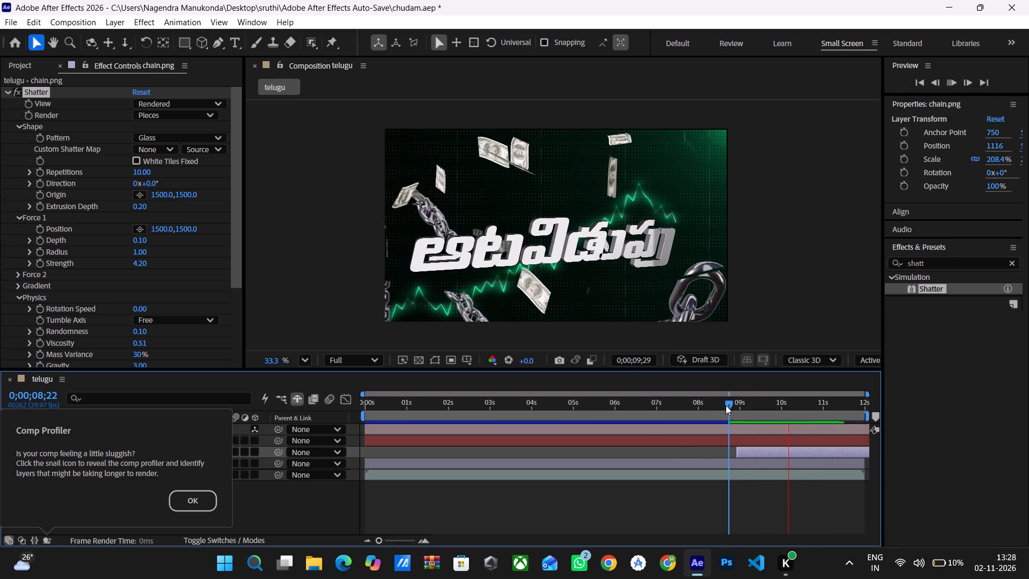
pyautogui.click(720, 409)
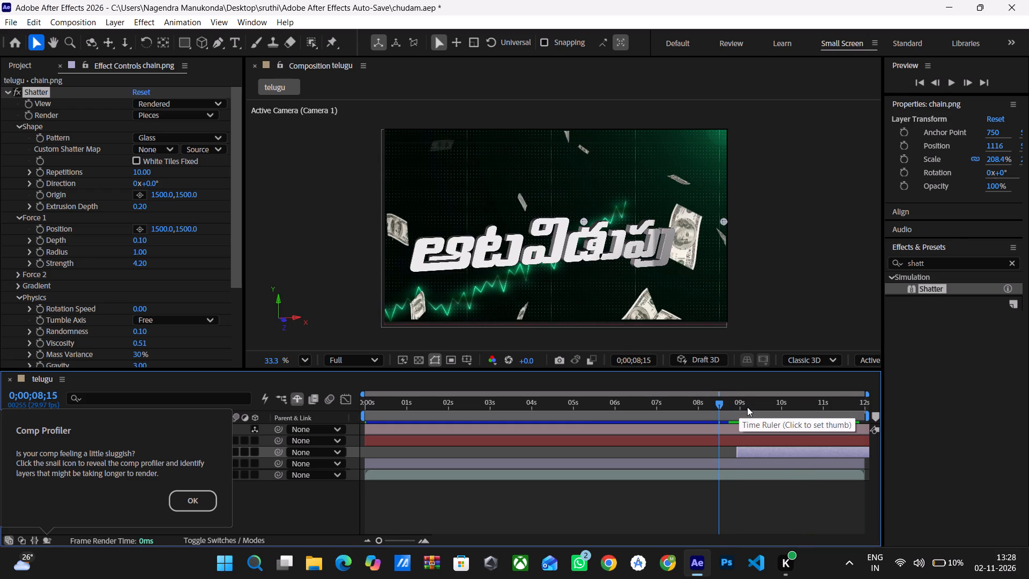
pyautogui.click(747, 407)
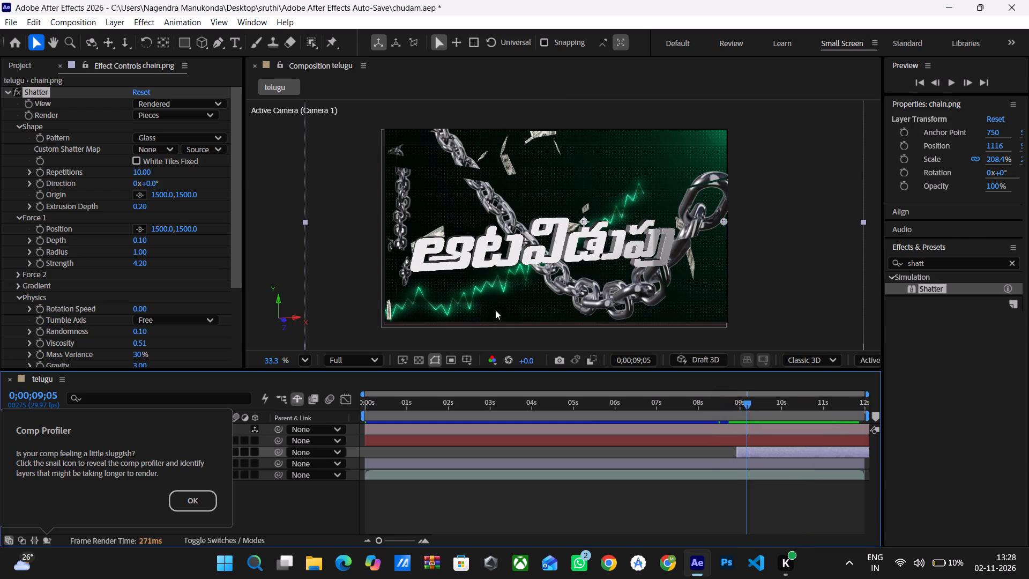
# Reselect Pieces as the Shatter render option and assign the chain.png layer as the Custom Shatter Map.
pyautogui.click(179, 109)
pyautogui.click(179, 114)
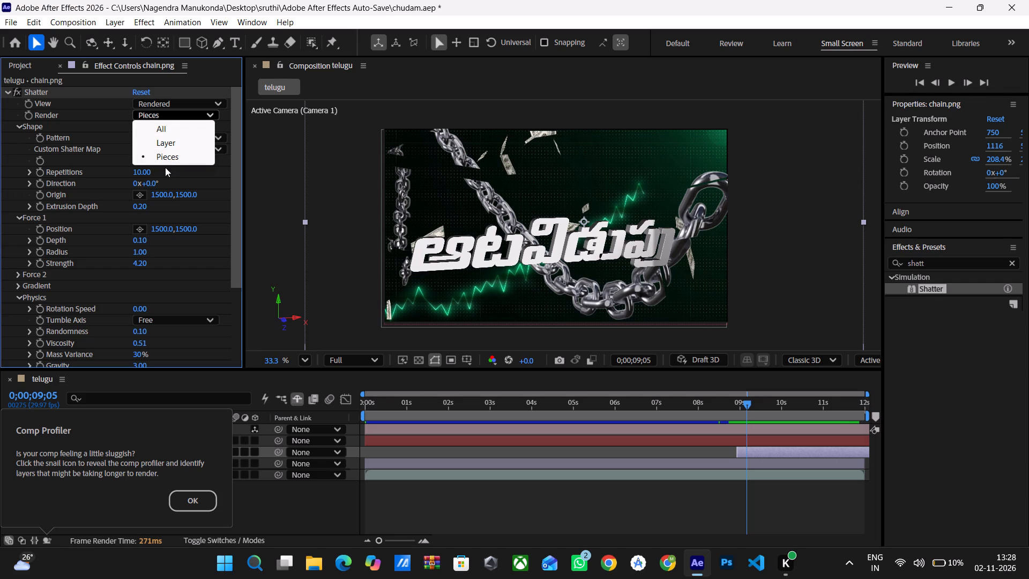
pyautogui.click(165, 154)
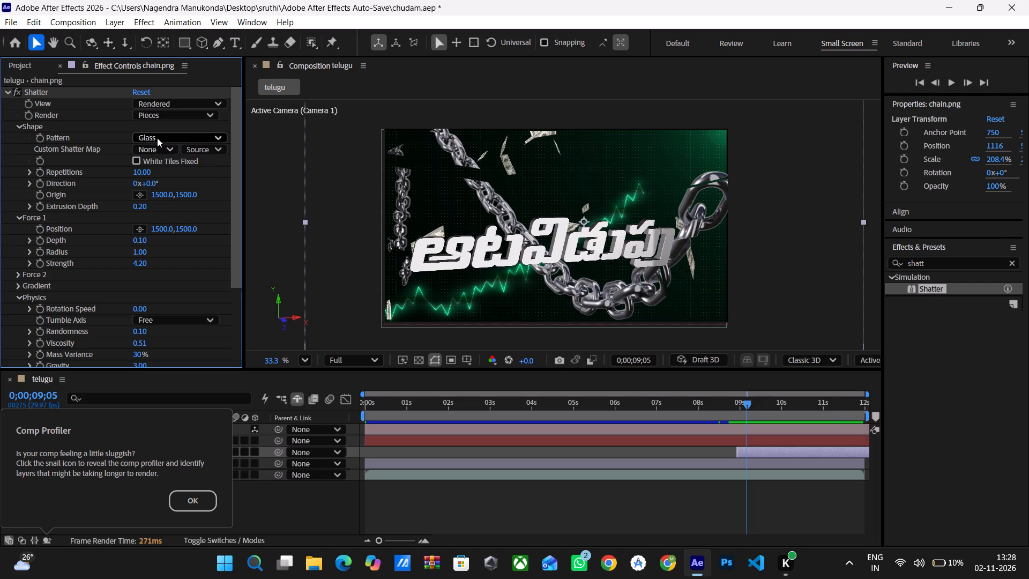
pyautogui.click(157, 151)
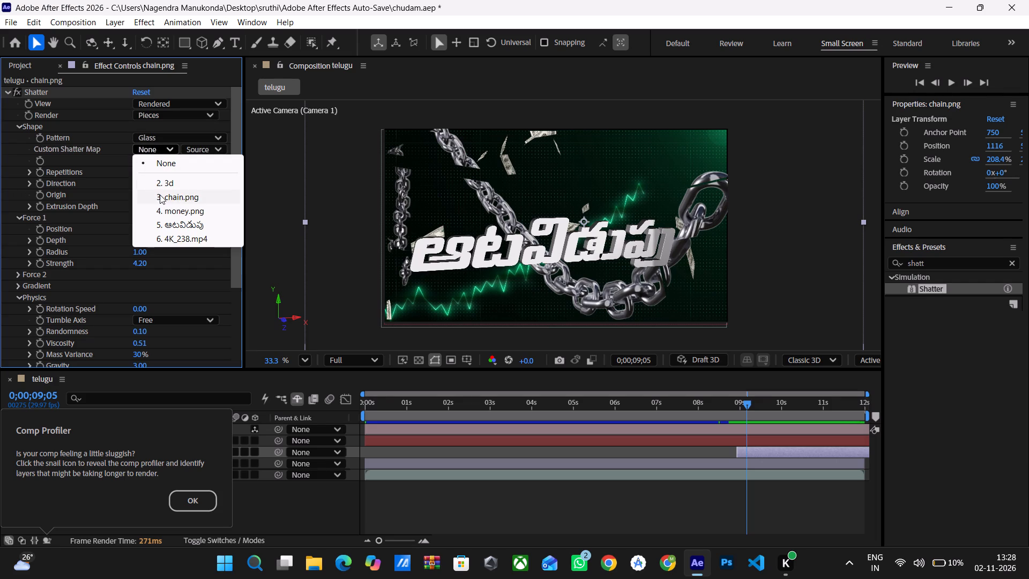
pyautogui.click(159, 197)
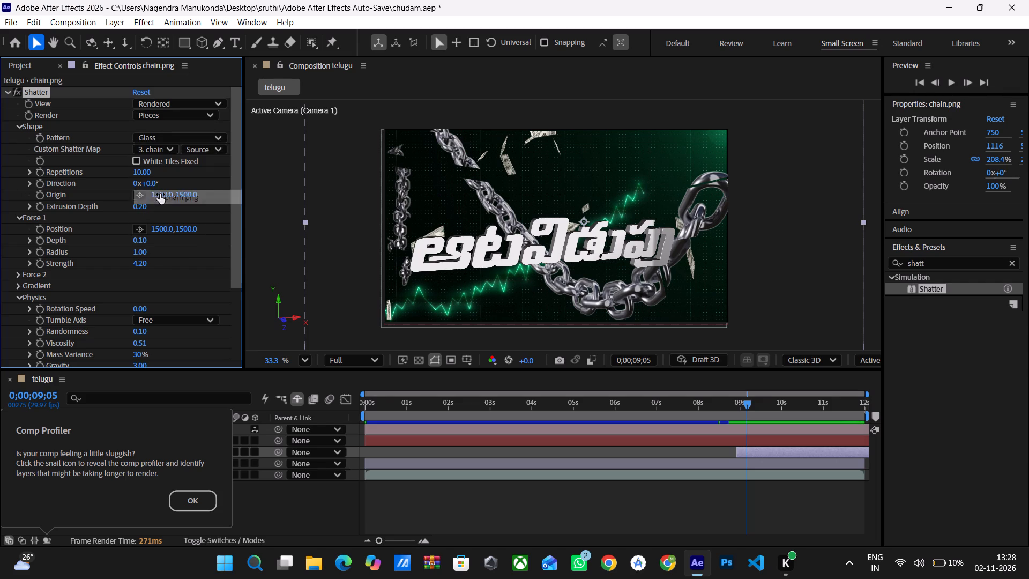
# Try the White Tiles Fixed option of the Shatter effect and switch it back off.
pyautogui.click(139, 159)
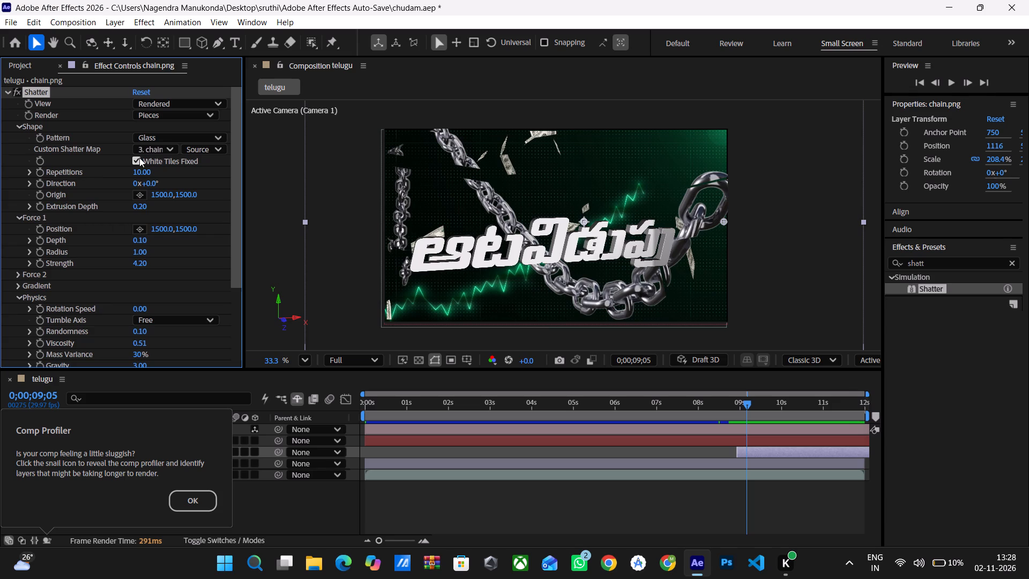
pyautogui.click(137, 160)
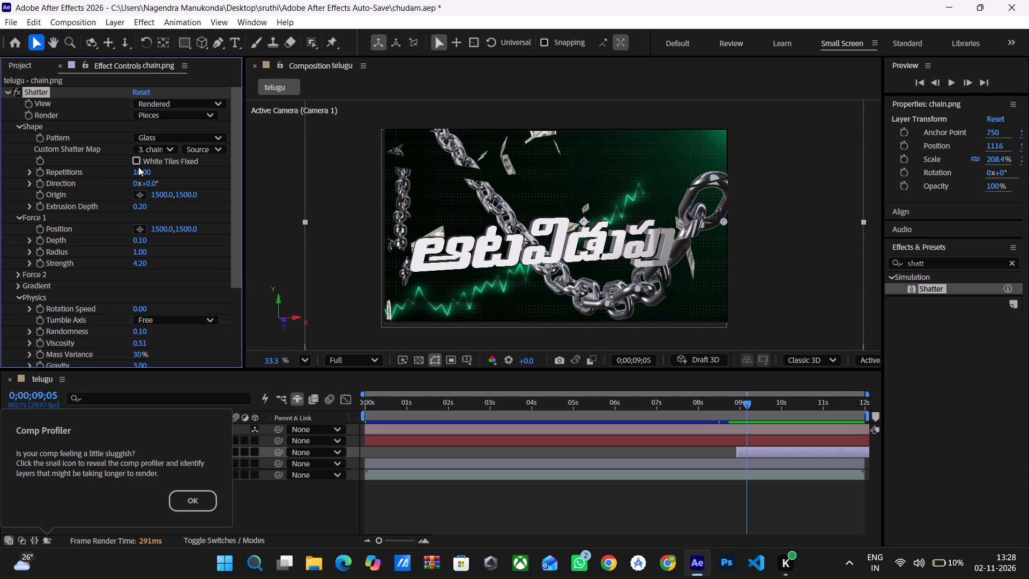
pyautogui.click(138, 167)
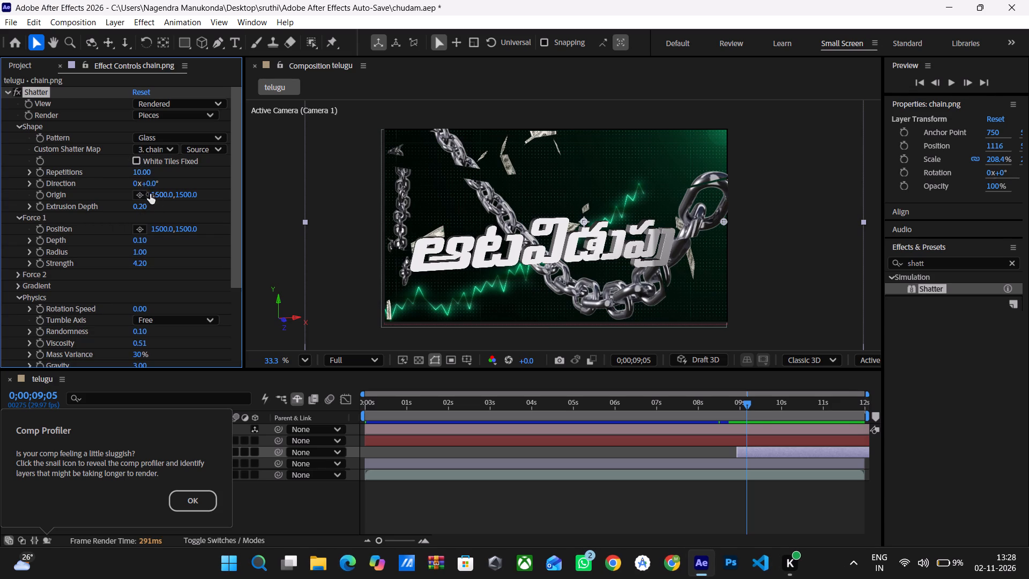
# Rotate the Shatter pattern's Direction through several angles, settling on 1x+319.0°.
pyautogui.moveTo(146, 182); pyautogui.dragTo(146, 181)
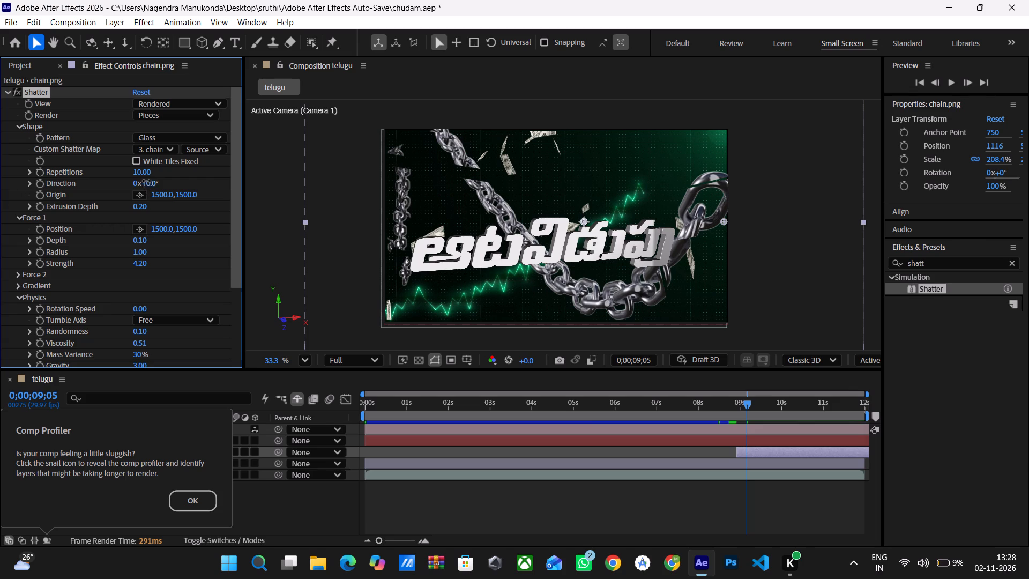
pyautogui.moveTo(146, 181); pyautogui.dragTo(357, 263)
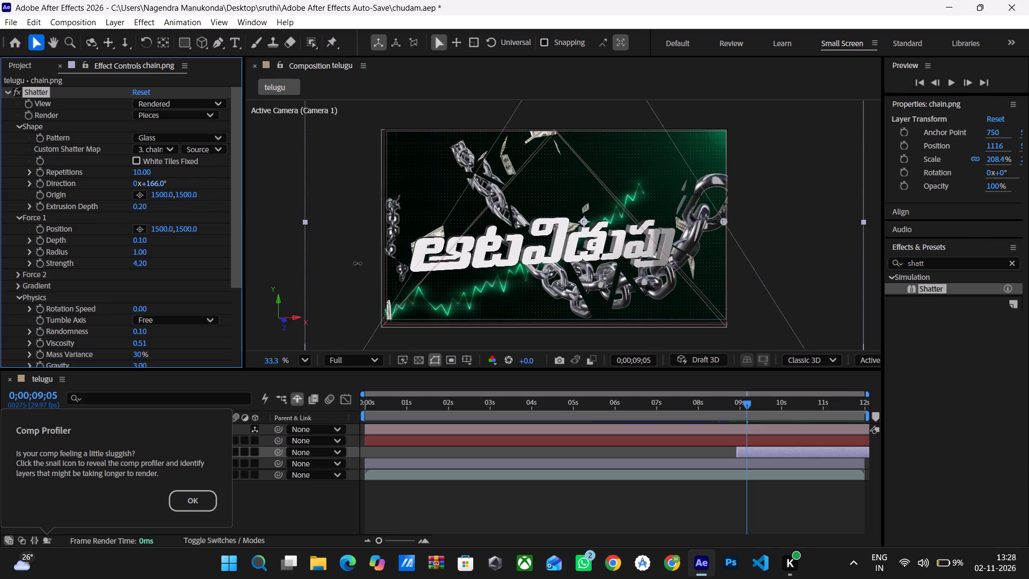
pyautogui.moveTo(357, 263); pyautogui.dragTo(648, 350)
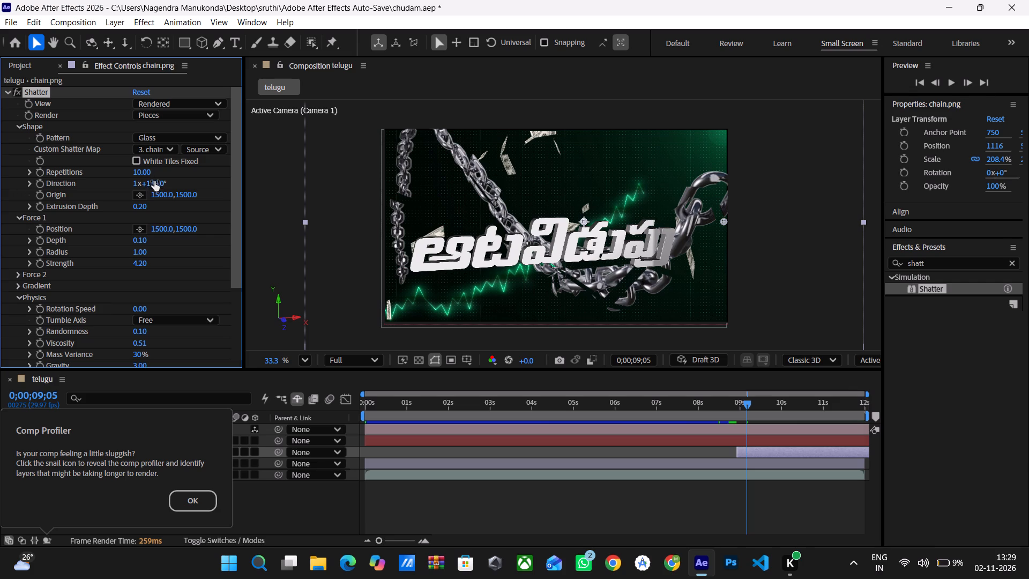
pyautogui.moveTo(154, 181); pyautogui.dragTo(357, 229)
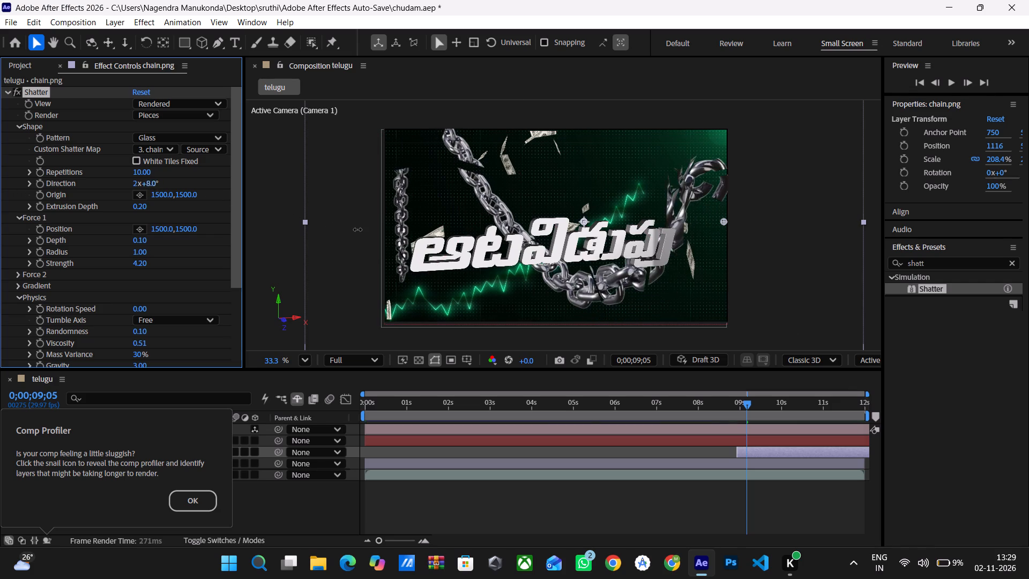
pyautogui.moveTo(357, 229); pyautogui.dragTo(431, 278)
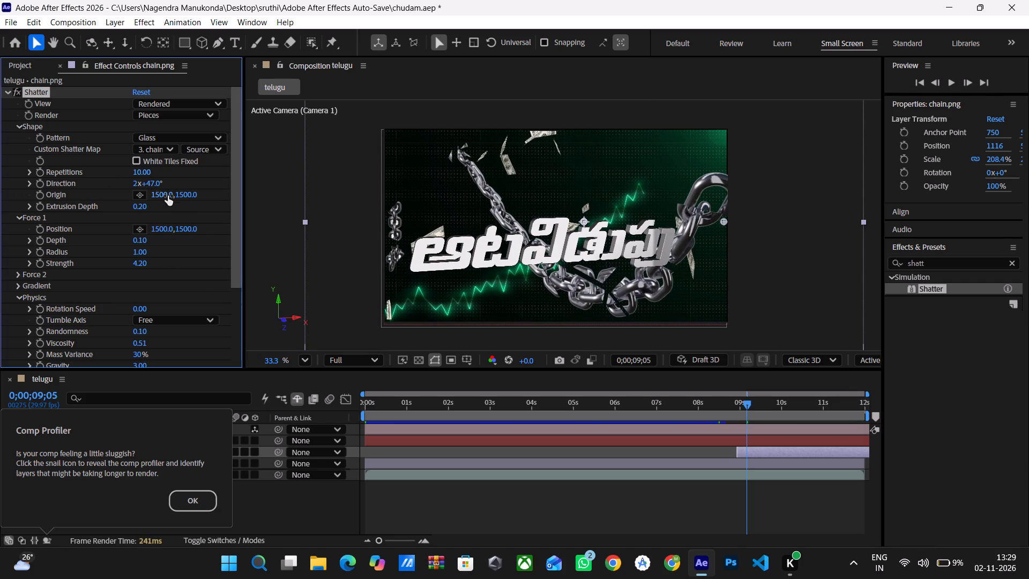
pyautogui.moveTo(154, 184); pyautogui.dragTo(147, 183)
pyautogui.moveTo(147, 183); pyautogui.dragTo(96, 184)
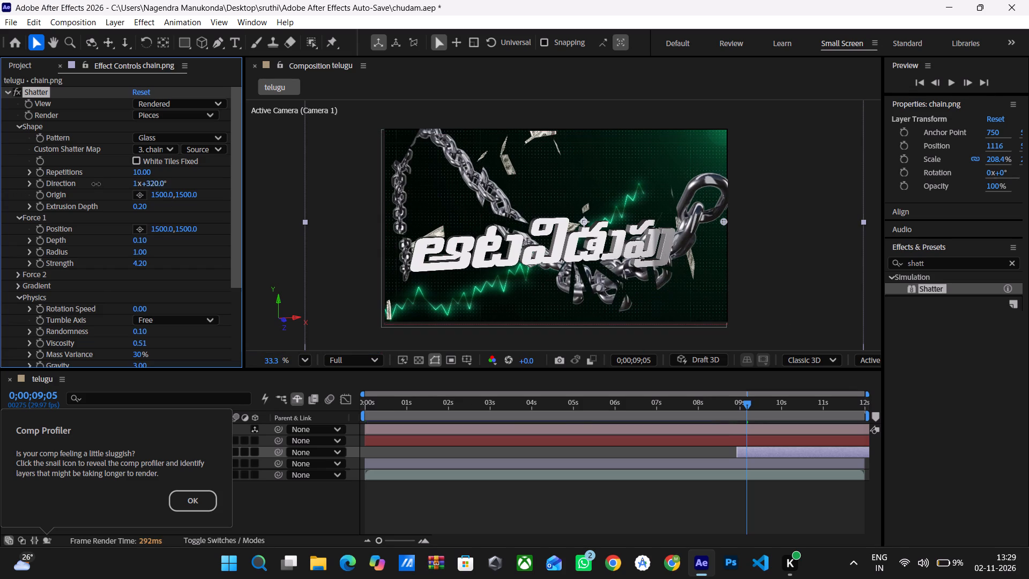
pyautogui.moveTo(96, 184); pyautogui.dragTo(95, 184)
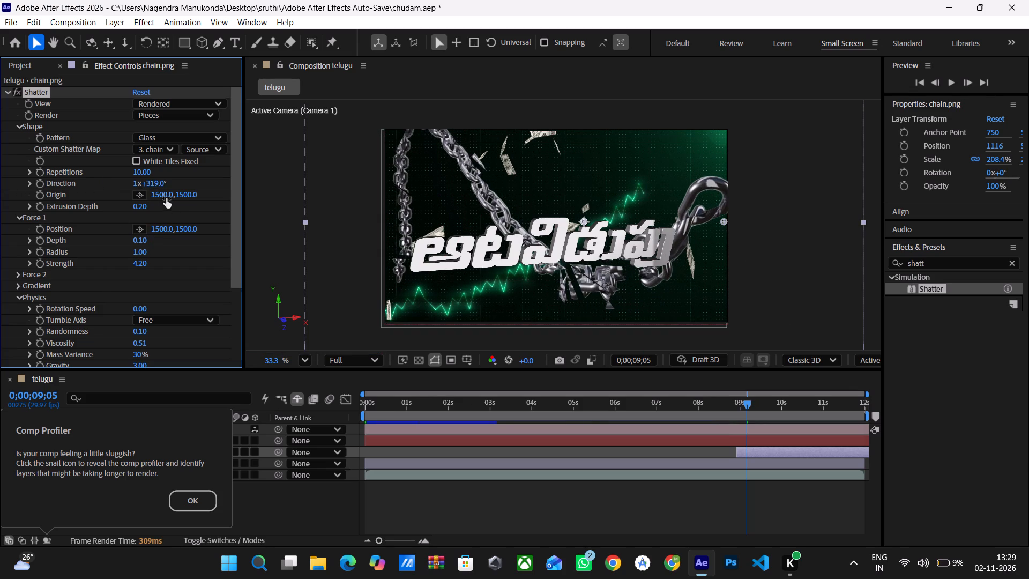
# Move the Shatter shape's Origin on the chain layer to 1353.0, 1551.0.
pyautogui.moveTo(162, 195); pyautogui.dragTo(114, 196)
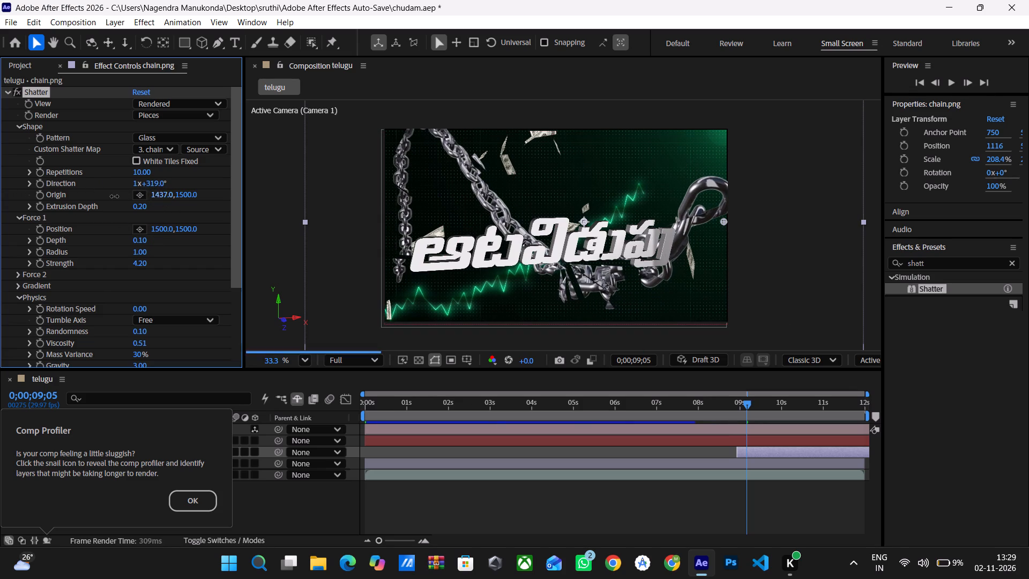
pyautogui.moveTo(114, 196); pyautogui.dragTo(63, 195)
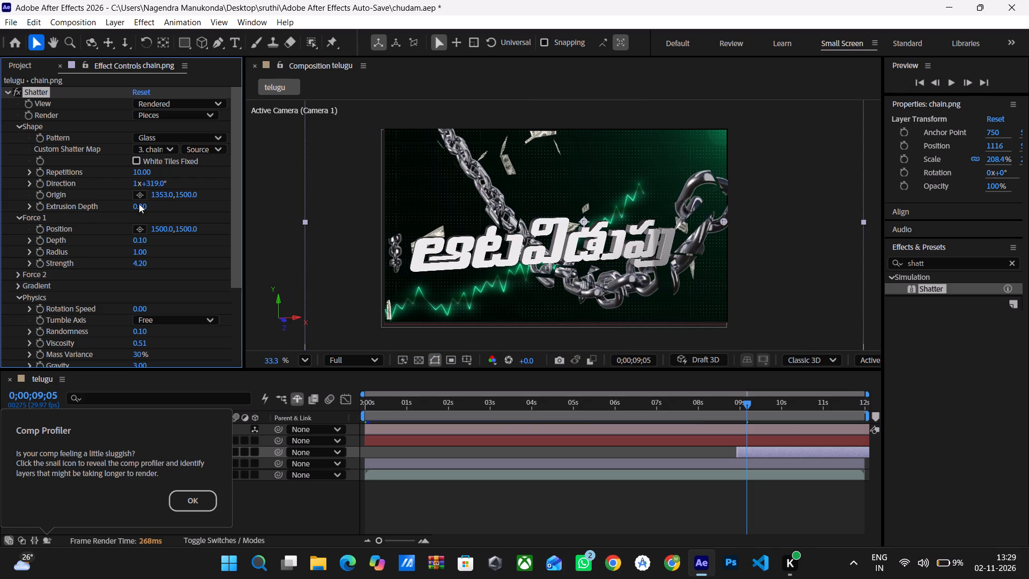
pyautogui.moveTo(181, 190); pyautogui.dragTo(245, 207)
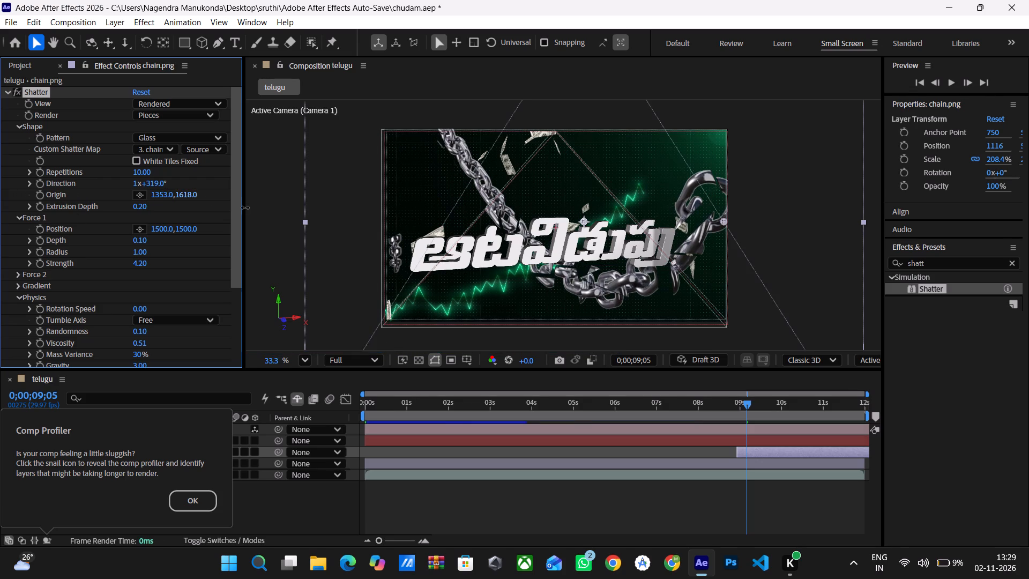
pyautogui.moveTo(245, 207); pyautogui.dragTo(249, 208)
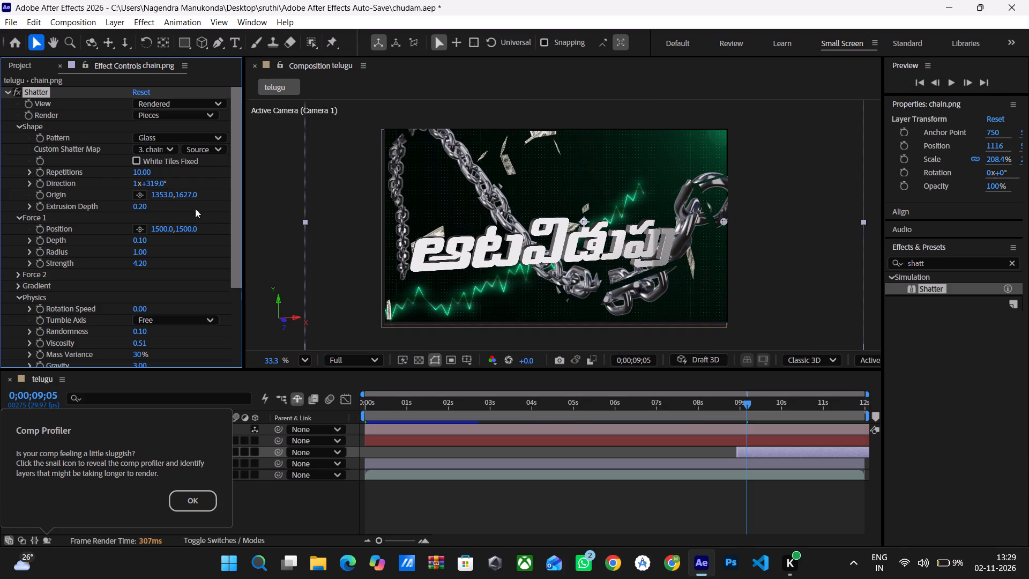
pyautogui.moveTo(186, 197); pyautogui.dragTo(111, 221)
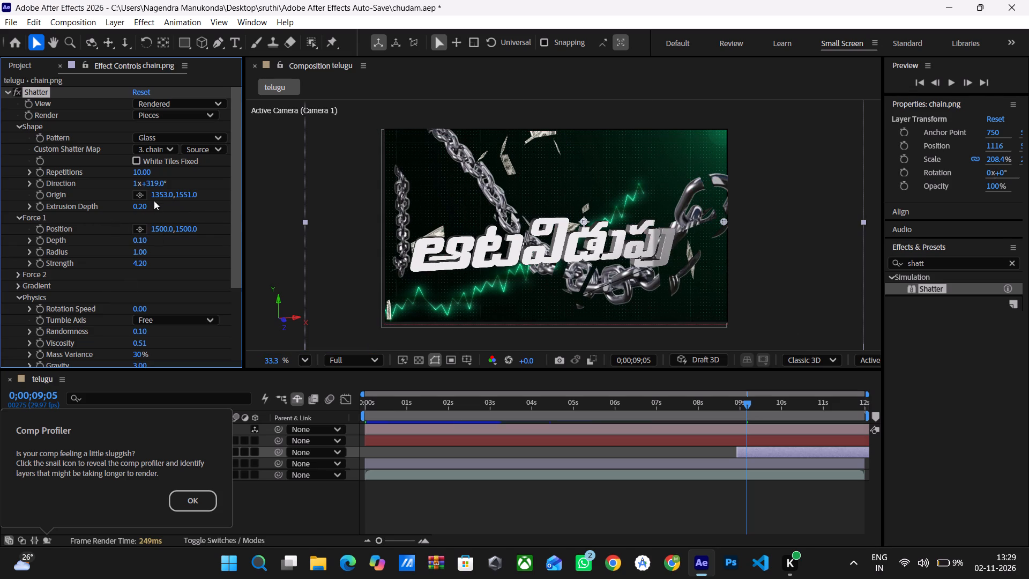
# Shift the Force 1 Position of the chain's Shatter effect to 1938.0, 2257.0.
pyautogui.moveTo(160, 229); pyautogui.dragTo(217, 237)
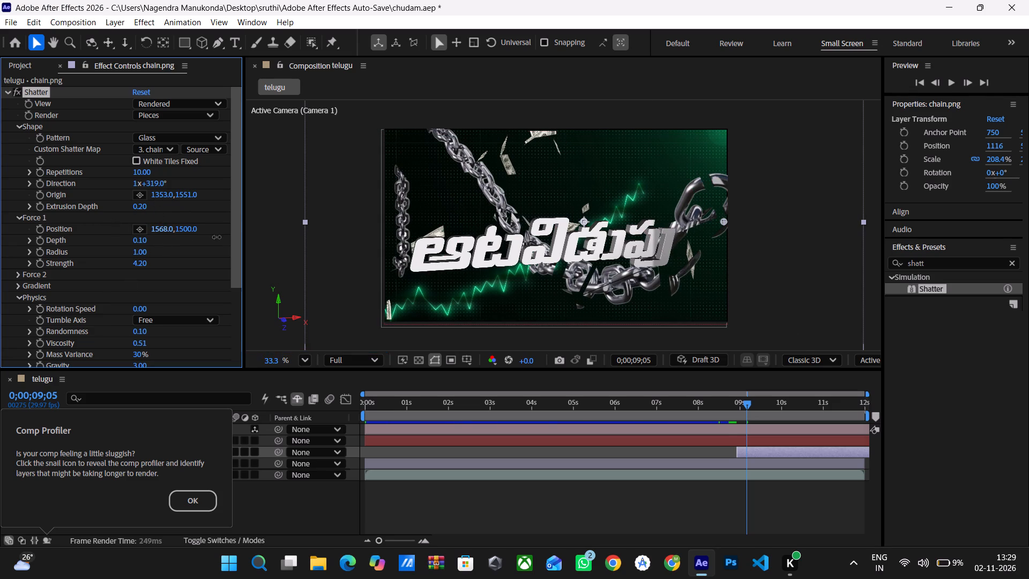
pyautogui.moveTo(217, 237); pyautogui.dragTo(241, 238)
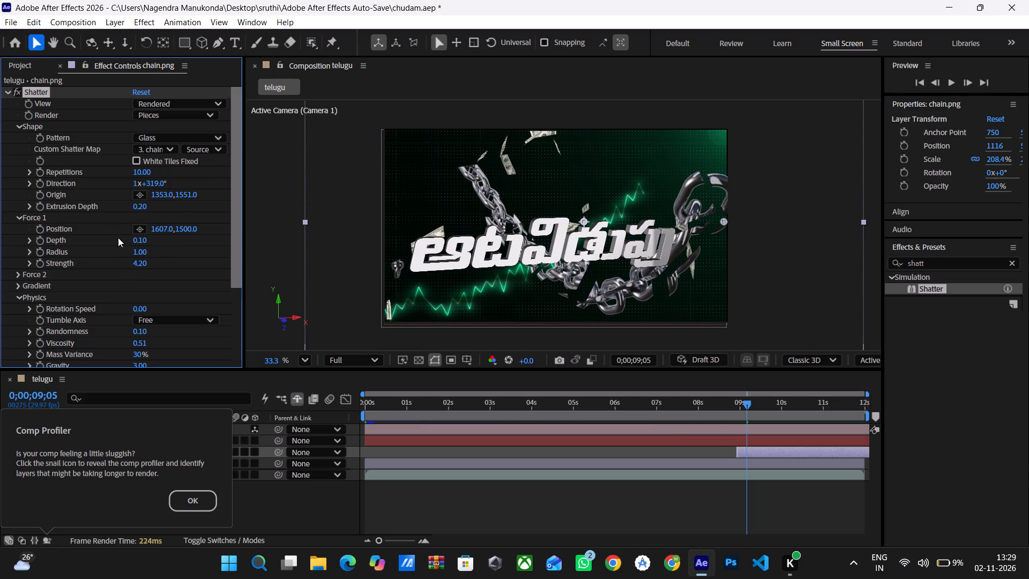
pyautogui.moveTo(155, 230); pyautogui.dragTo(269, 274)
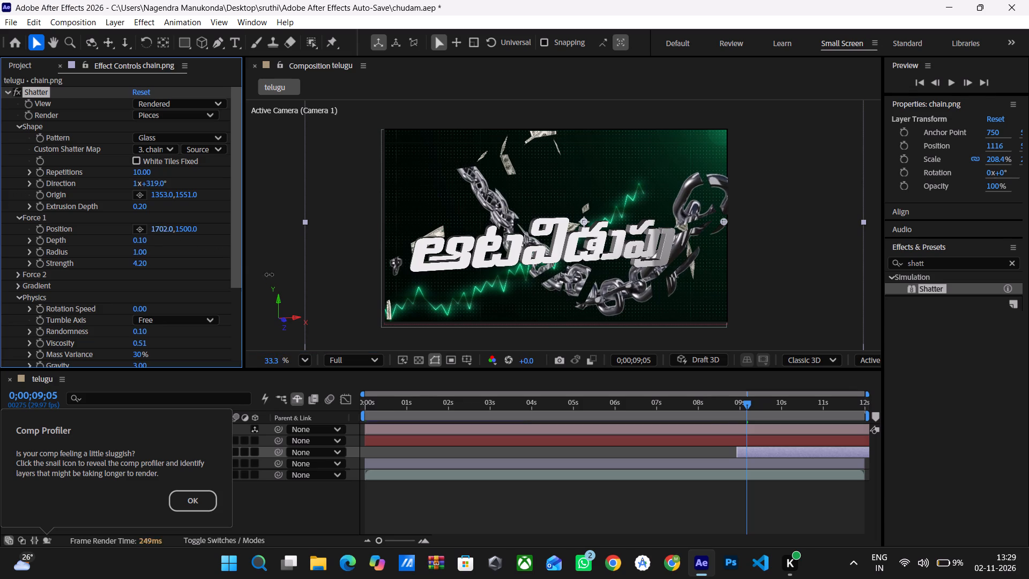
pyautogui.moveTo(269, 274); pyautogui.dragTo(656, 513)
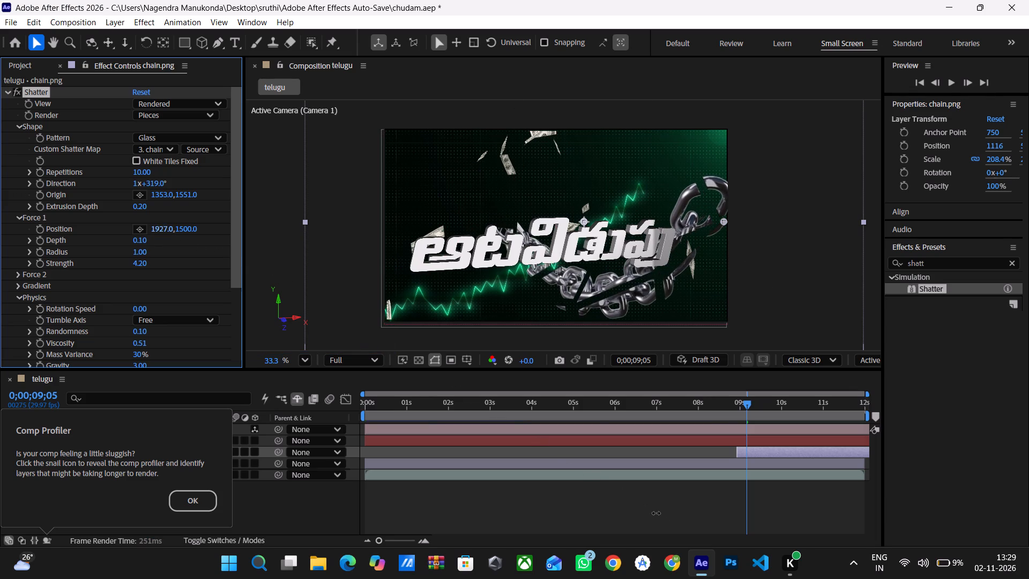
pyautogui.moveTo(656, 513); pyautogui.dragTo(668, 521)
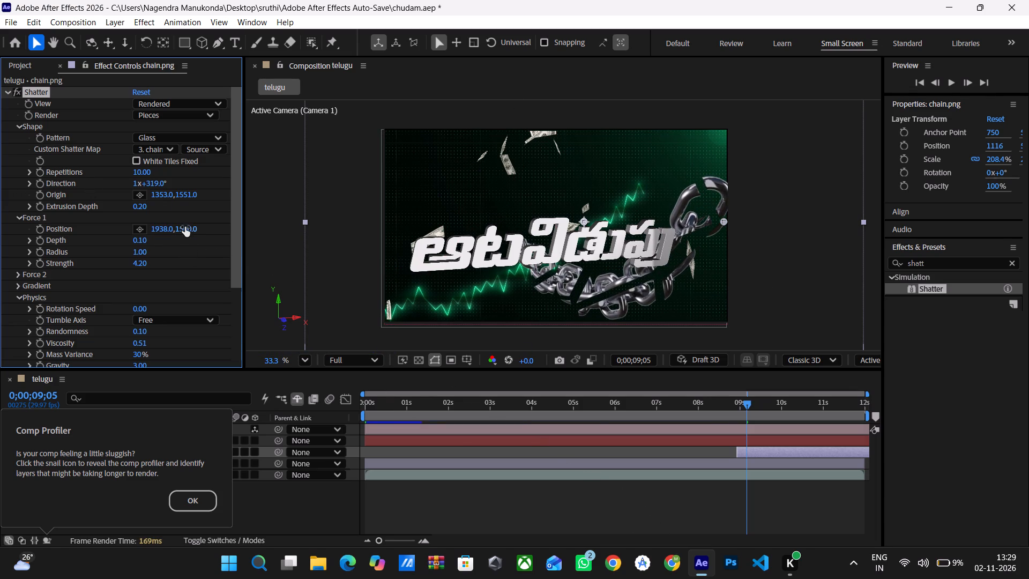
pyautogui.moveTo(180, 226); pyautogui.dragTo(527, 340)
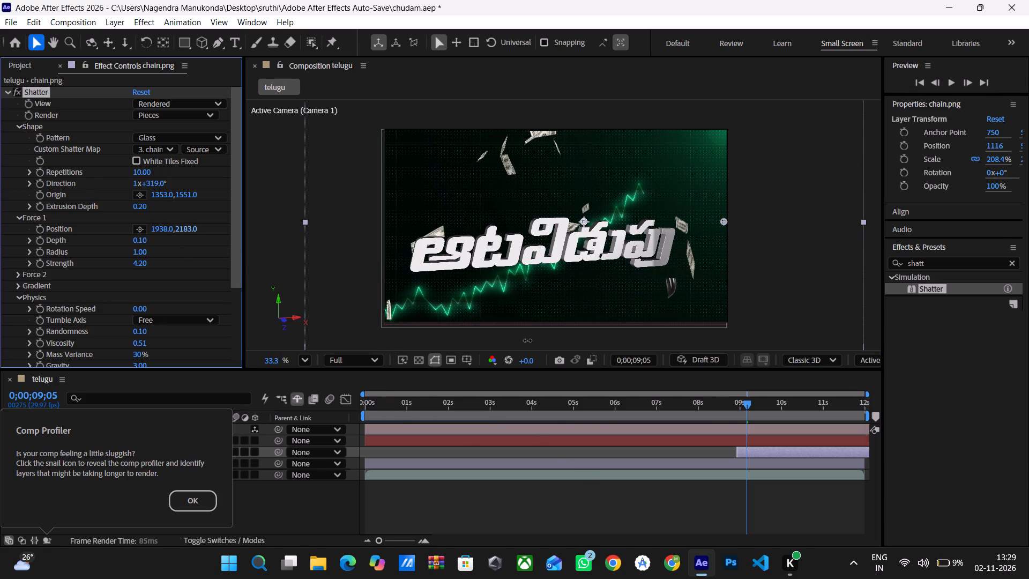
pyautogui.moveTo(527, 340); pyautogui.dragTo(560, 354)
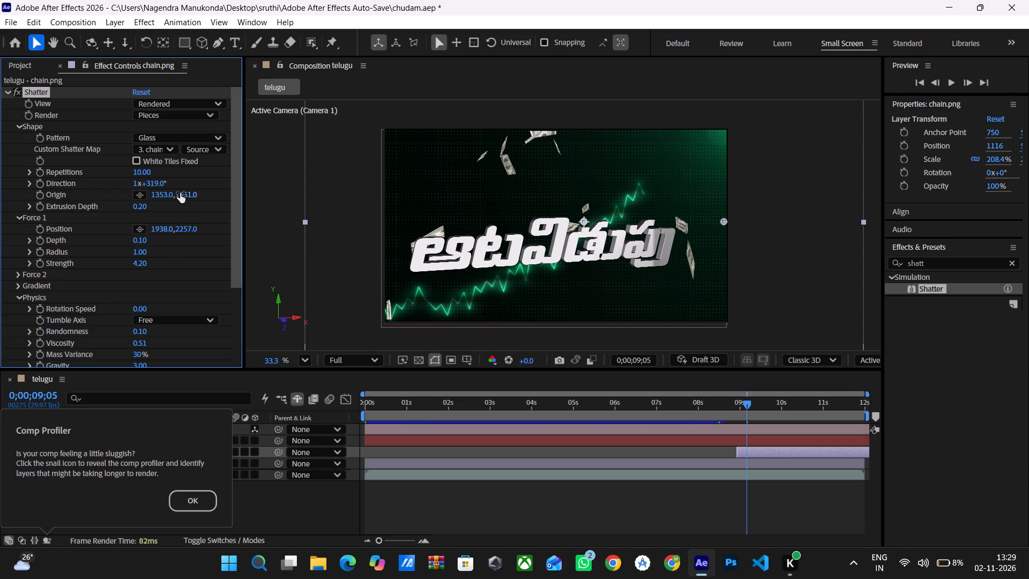
# Preview the chain's shatter from 0;00;08;14, scrubbing through to about 11 seconds and stopping on the frame at 0;00;10;23.
pyautogui.click(718, 404)
pyautogui.press('space')
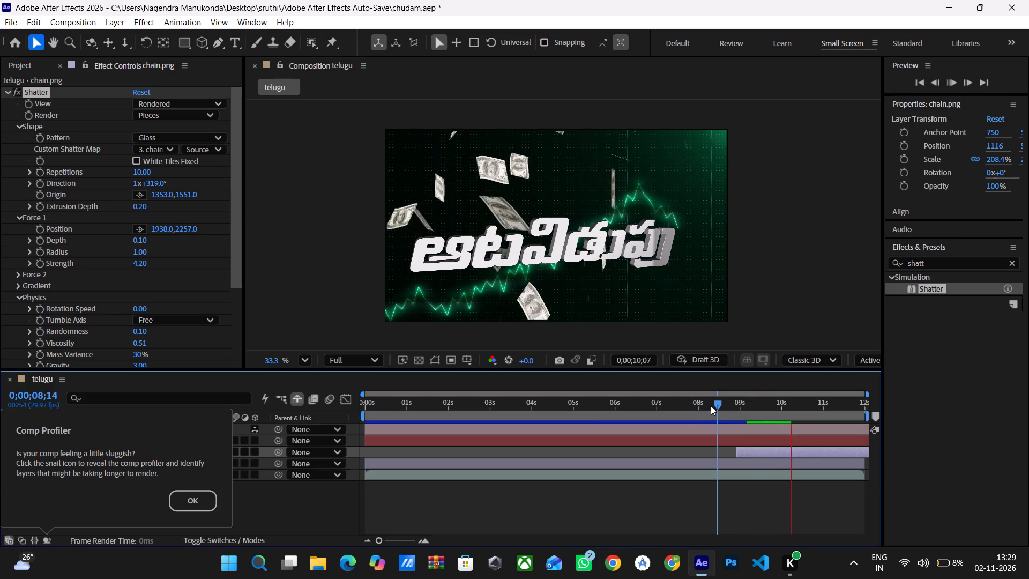
pyautogui.moveTo(715, 408); pyautogui.dragTo(821, 437)
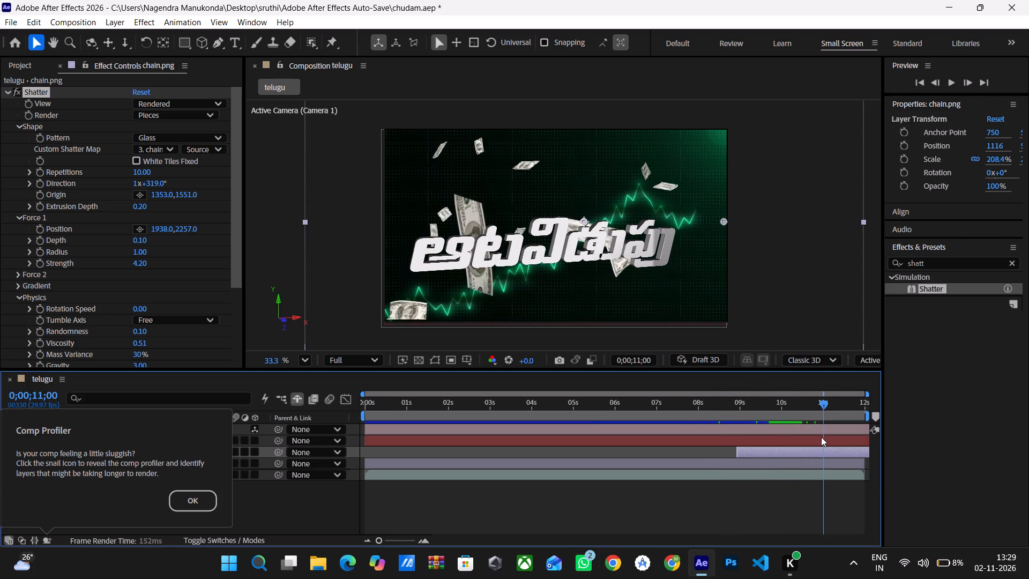
pyautogui.moveTo(821, 437); pyautogui.dragTo(808, 433)
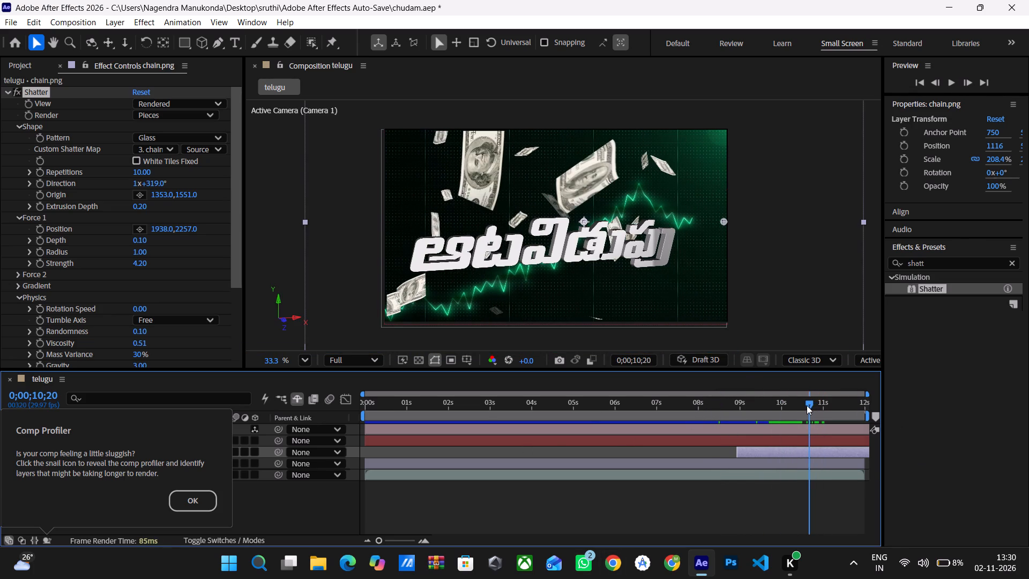
pyautogui.moveTo(807, 405); pyautogui.dragTo(811, 424)
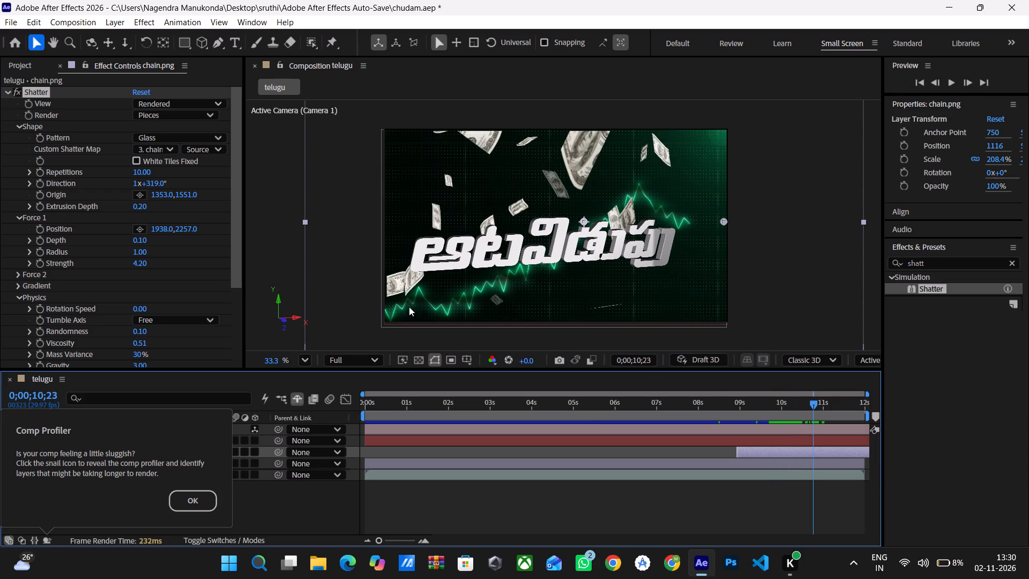
# Reposition the Shatter shape's Origin on the chain layer to 1100.0, 1530.0.
pyautogui.moveTo(160, 196); pyautogui.dragTo(1, 214)
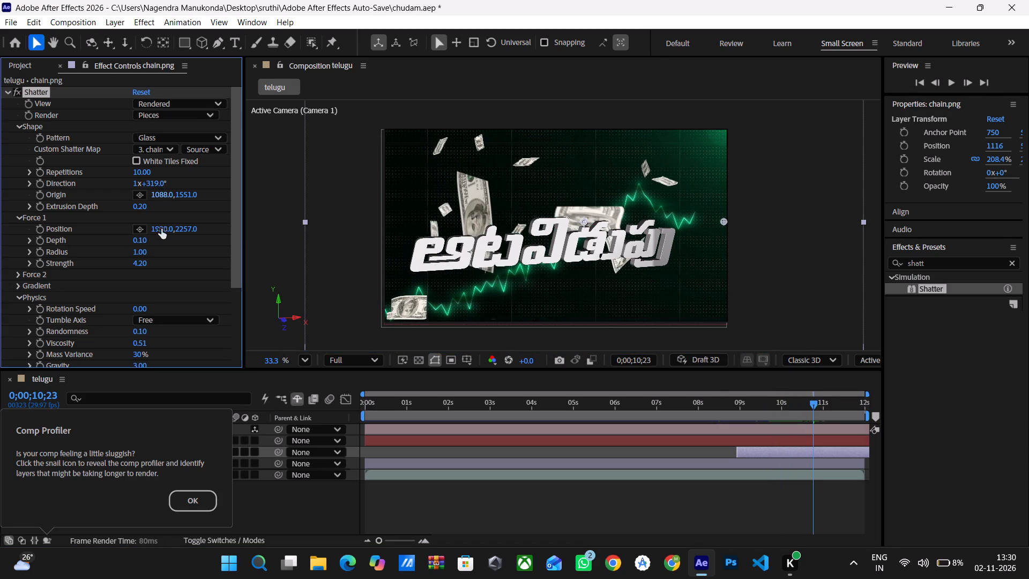
pyautogui.moveTo(162, 195); pyautogui.dragTo(193, 219)
pyautogui.moveTo(193, 219); pyautogui.dragTo(196, 221)
pyautogui.moveTo(186, 193); pyautogui.dragTo(187, 210)
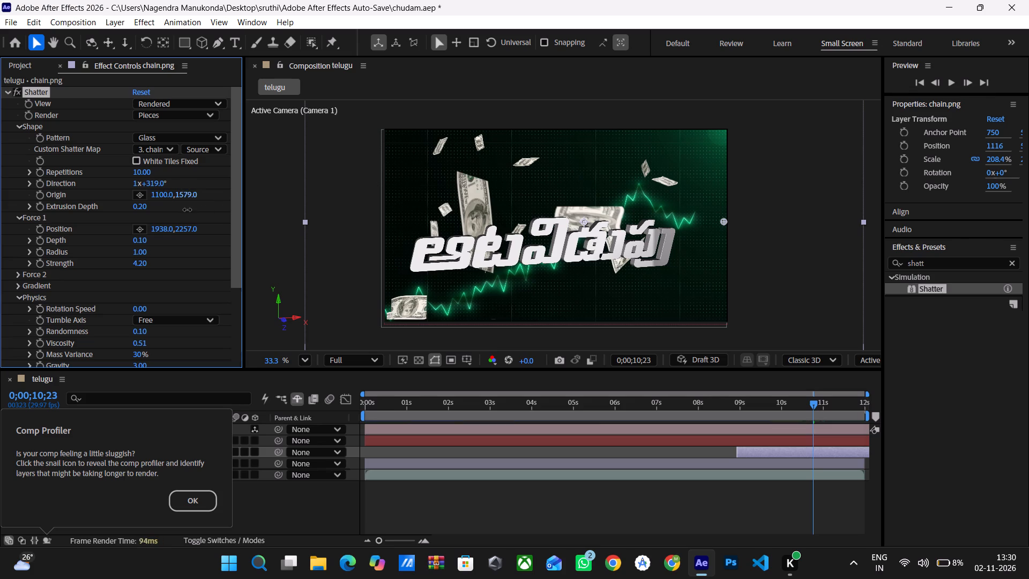
pyautogui.moveTo(187, 210); pyautogui.dragTo(163, 203)
# Rotate the Shatter pattern's Direction to 1x+201.0°.
pyautogui.moveTo(156, 181); pyautogui.dragTo(91, 196)
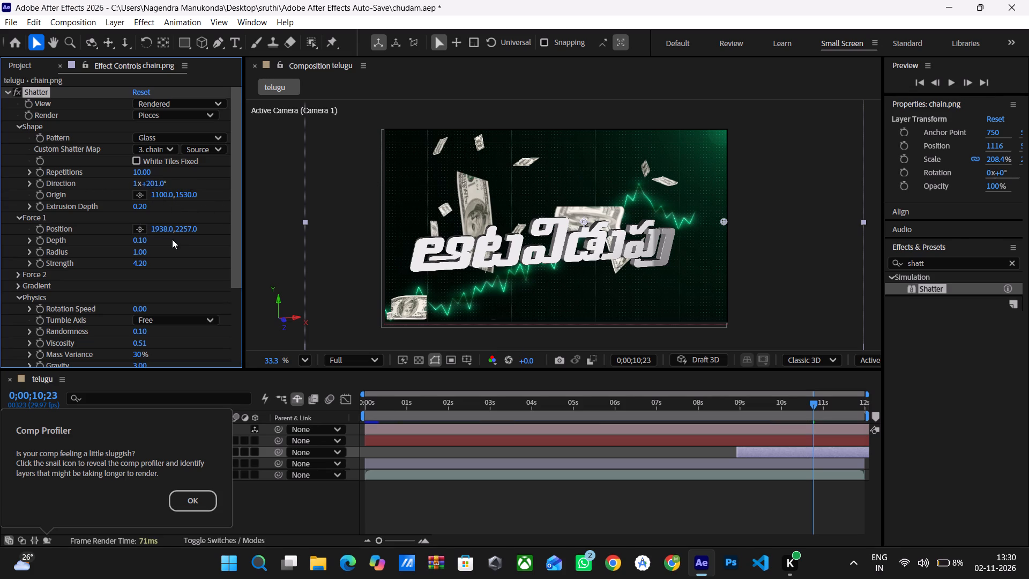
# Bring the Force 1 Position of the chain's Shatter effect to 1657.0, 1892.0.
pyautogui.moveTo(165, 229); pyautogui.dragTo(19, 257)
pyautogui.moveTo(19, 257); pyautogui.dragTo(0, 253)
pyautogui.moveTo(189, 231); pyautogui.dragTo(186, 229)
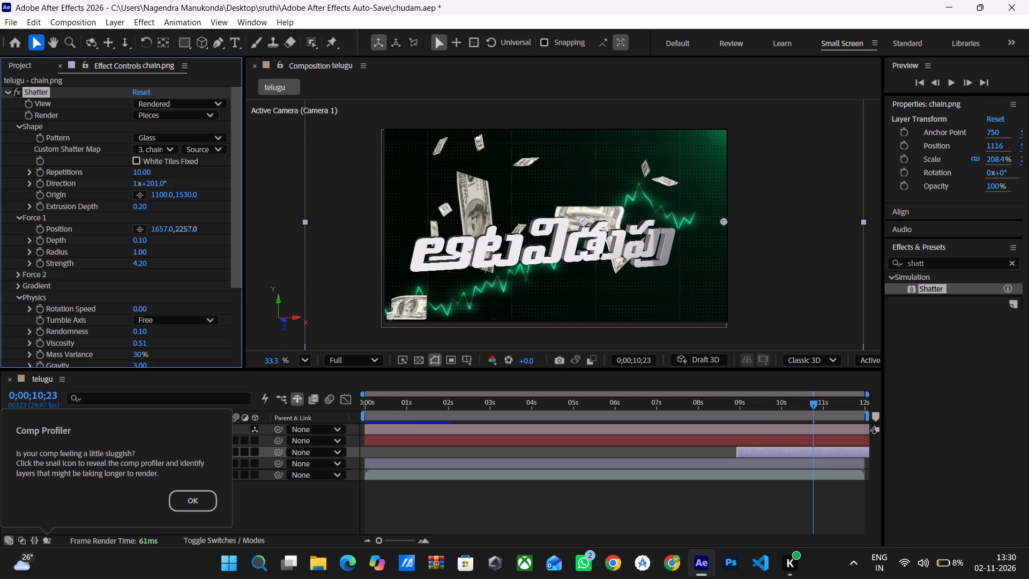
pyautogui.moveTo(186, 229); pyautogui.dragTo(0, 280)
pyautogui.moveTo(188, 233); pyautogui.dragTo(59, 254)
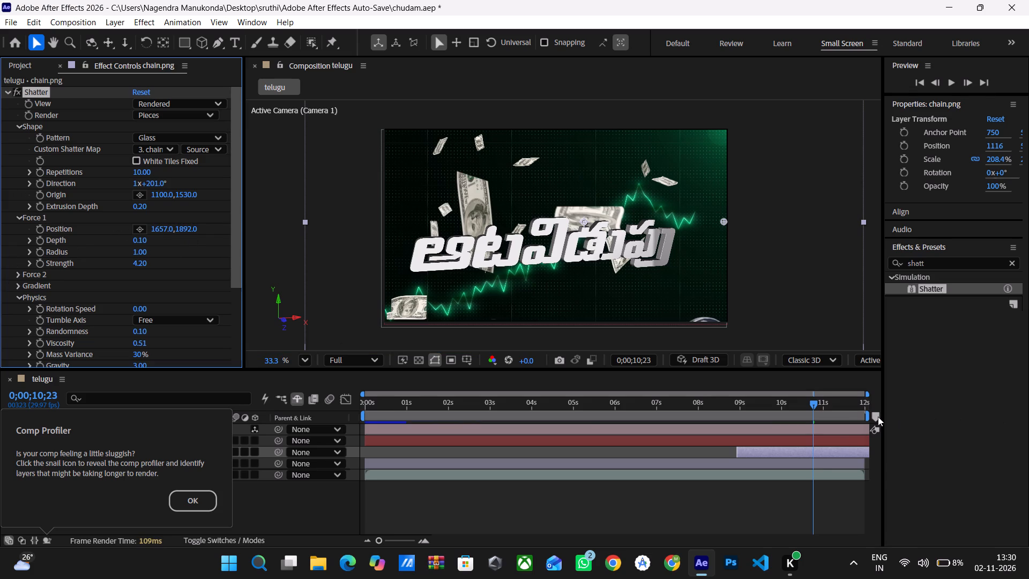
# At the frame 0;00;09;11, set the Force 1 Position of the chain's Shatter effect to 1603.0, 1529.0.
pyautogui.moveTo(810, 402); pyautogui.dragTo(753, 404)
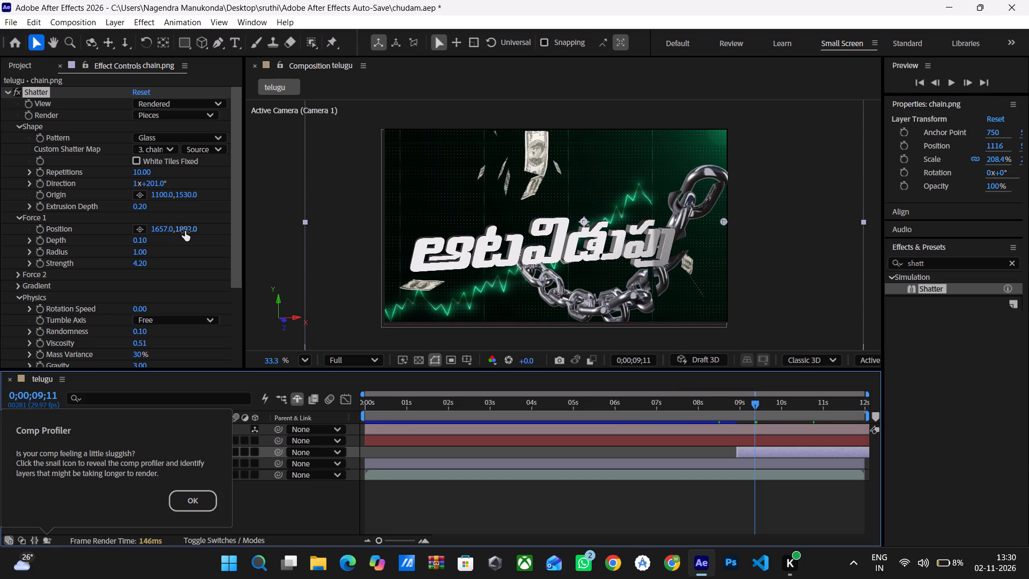
pyautogui.moveTo(185, 231); pyautogui.dragTo(72, 256)
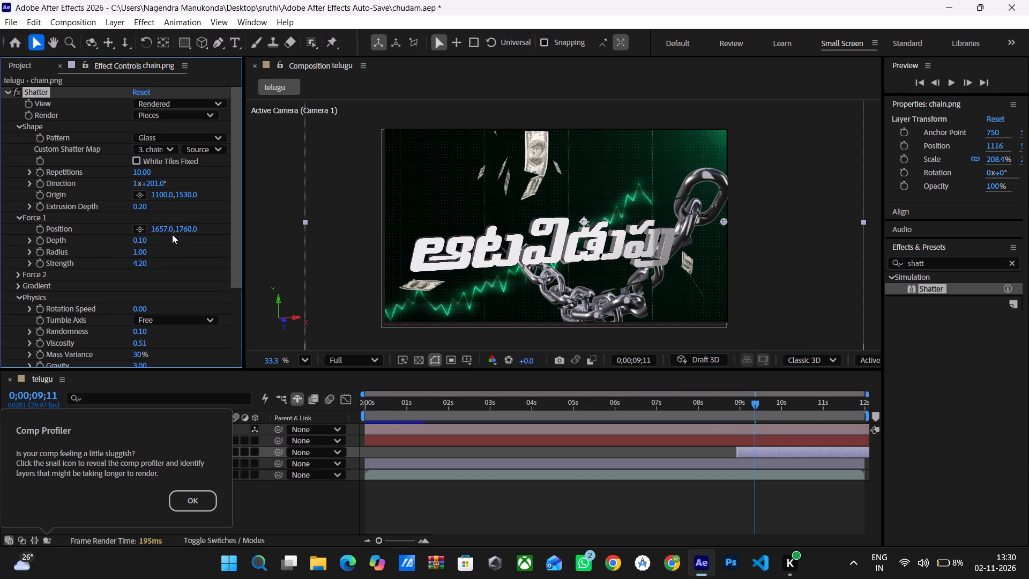
pyautogui.moveTo(183, 230); pyautogui.dragTo(42, 216)
pyautogui.moveTo(161, 229); pyautogui.dragTo(161, 230)
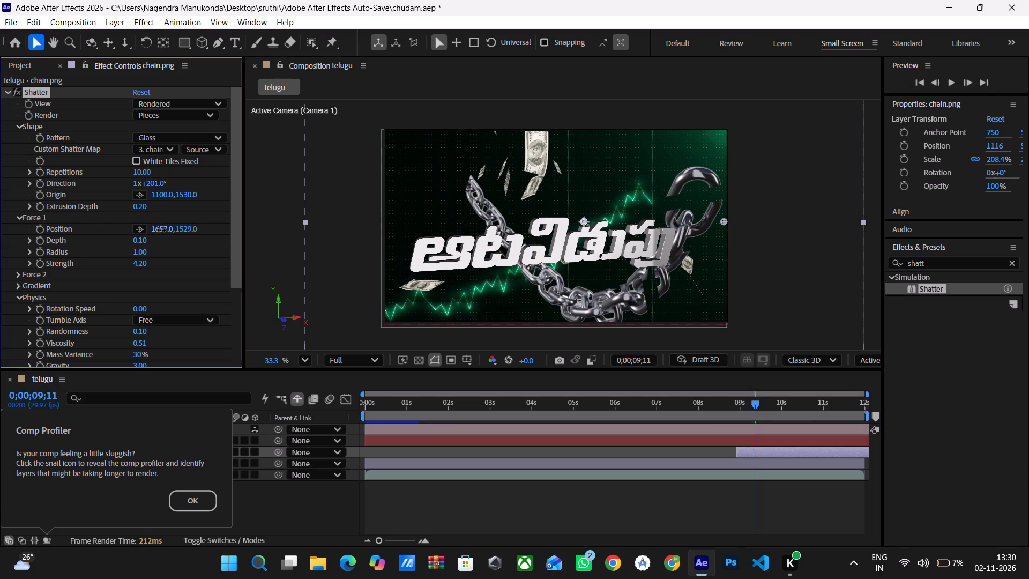
pyautogui.moveTo(161, 230); pyautogui.dragTo(125, 229)
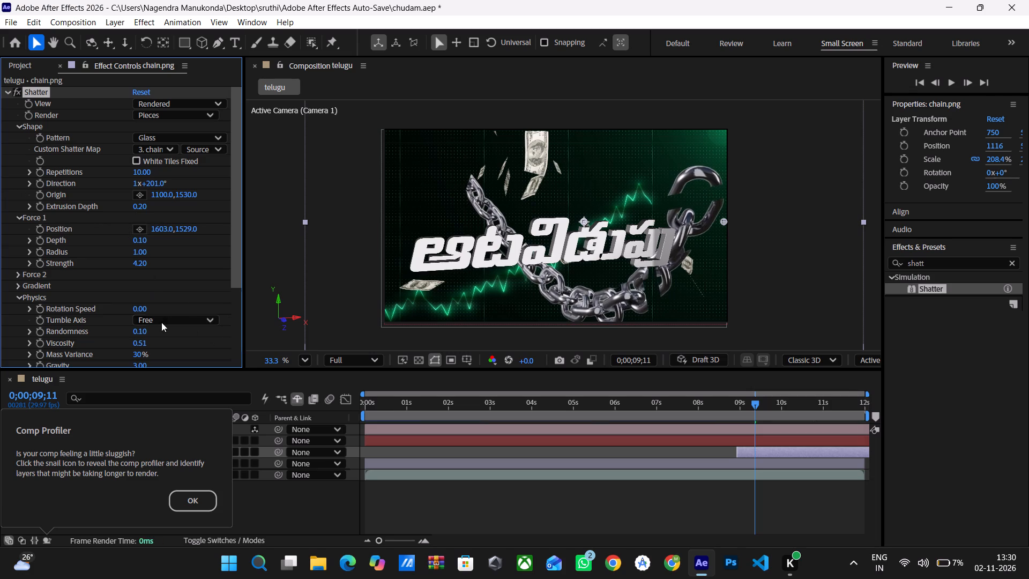
# Set the Force 1 Depth of the chain layer's Shatter effect to 0.12.
pyautogui.click(137, 244)
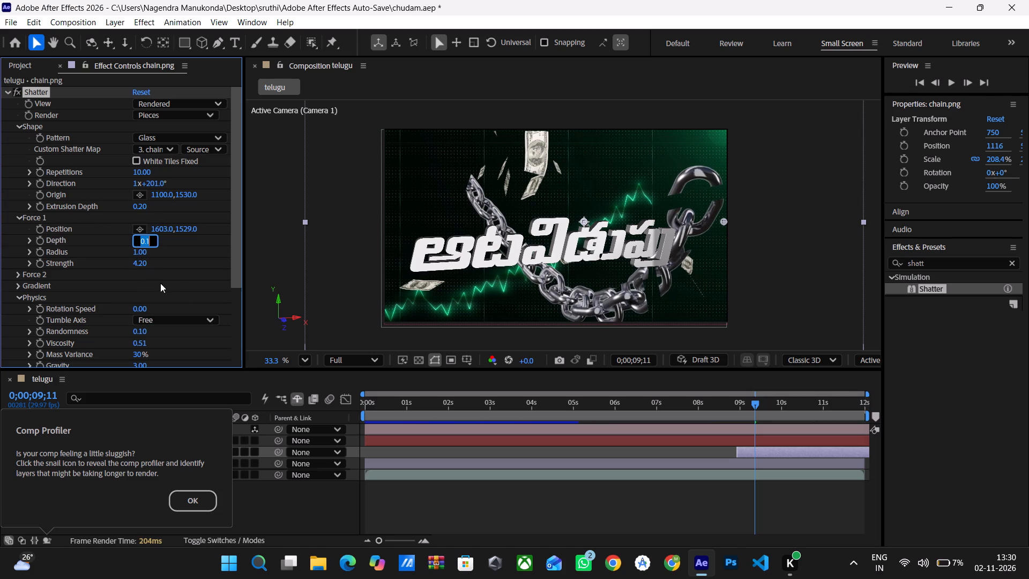
pyautogui.click(177, 280)
pyautogui.moveTo(136, 241); pyautogui.dragTo(168, 247)
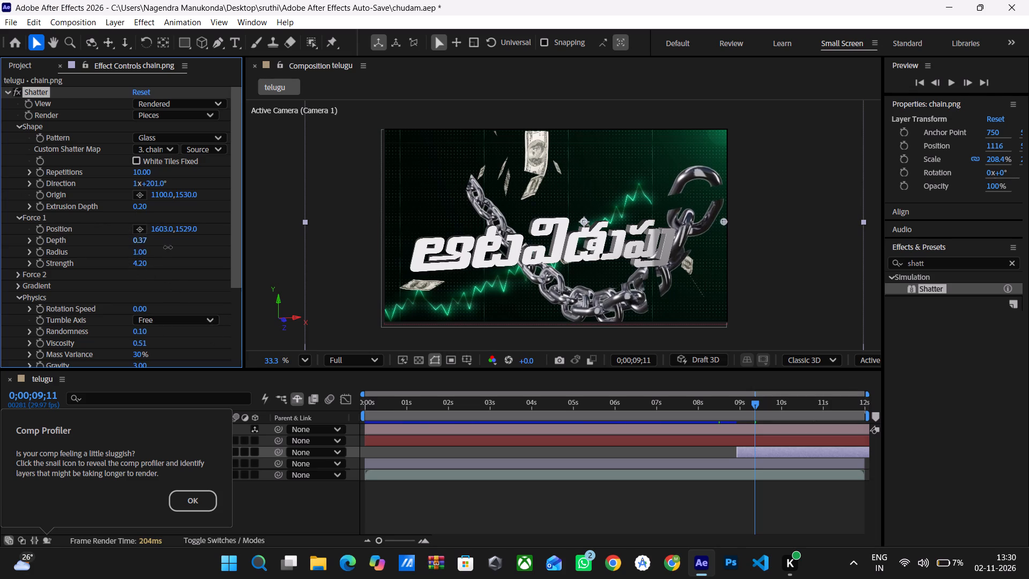
pyautogui.moveTo(168, 247); pyautogui.dragTo(185, 283)
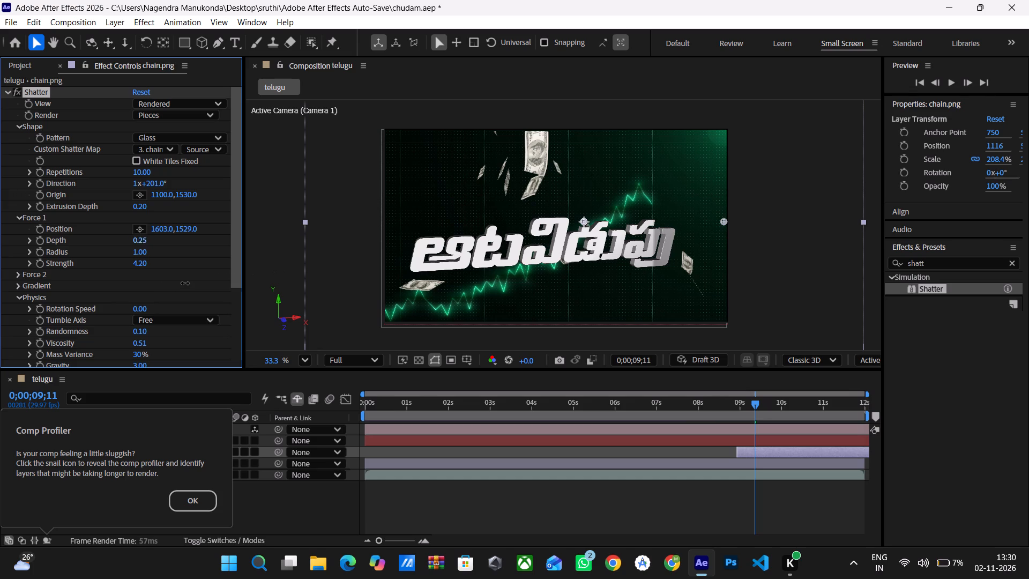
pyautogui.moveTo(185, 283); pyautogui.dragTo(151, 292)
pyautogui.moveTo(151, 292); pyautogui.dragTo(167, 303)
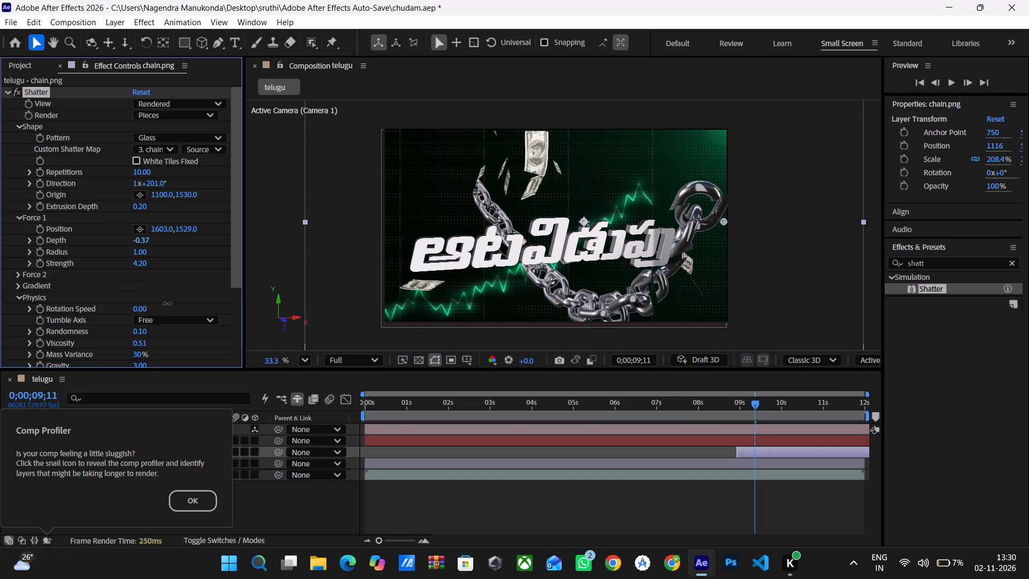
pyautogui.moveTo(167, 303); pyautogui.dragTo(235, 339)
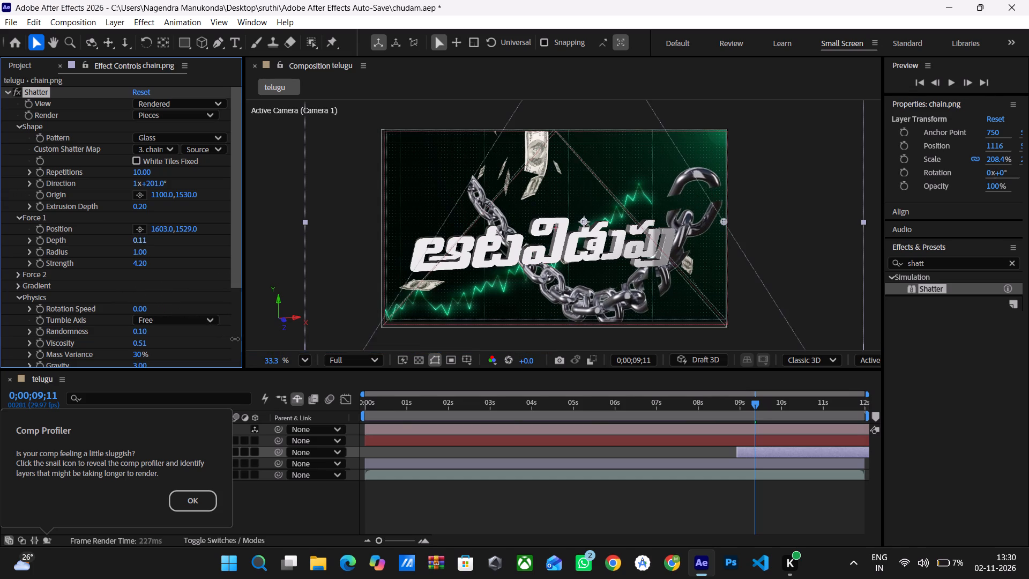
pyautogui.moveTo(235, 339); pyautogui.dragTo(235, 339)
# Increase the Force 1 Radius of the chain's Shatter effect to 2.29.
pyautogui.moveTo(139, 255); pyautogui.dragTo(145, 257)
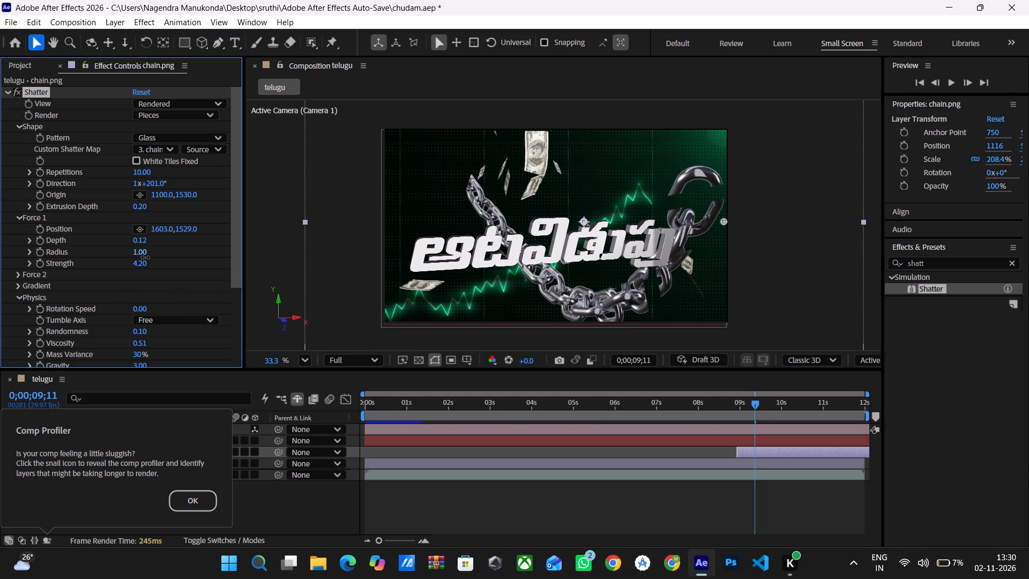
pyautogui.moveTo(145, 257); pyautogui.dragTo(280, 310)
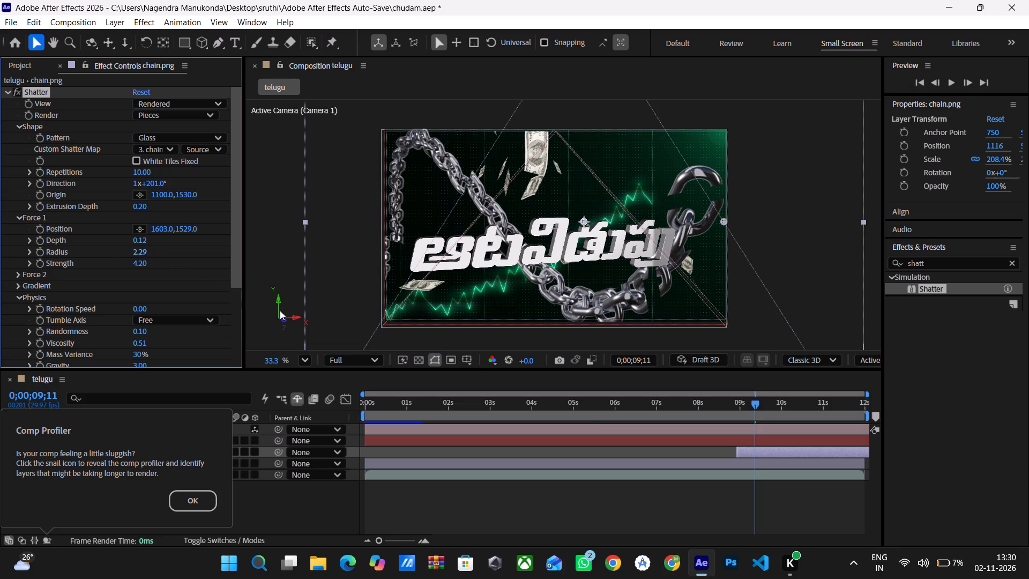
# Raise the Force 1 Strength of the chain's Shatter effect to 19.20.
pyautogui.moveTo(142, 264); pyautogui.dragTo(205, 284)
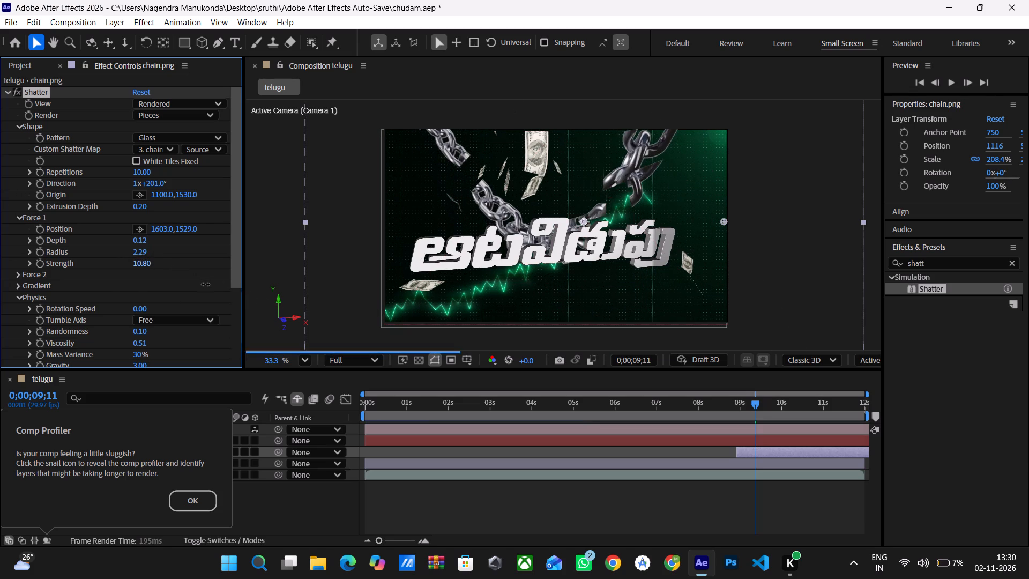
pyautogui.moveTo(205, 284); pyautogui.dragTo(171, 274)
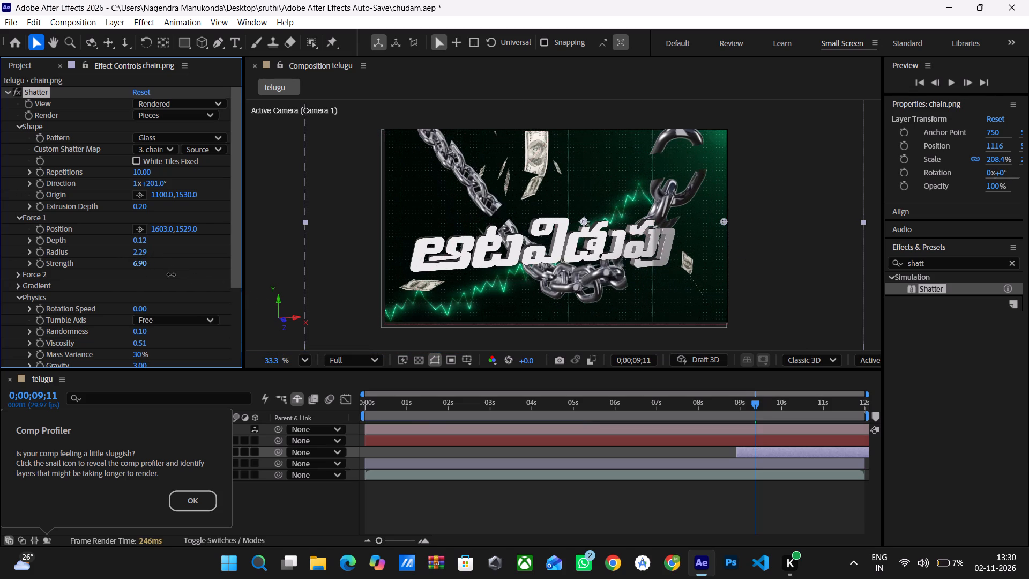
pyautogui.moveTo(171, 274); pyautogui.dragTo(266, 338)
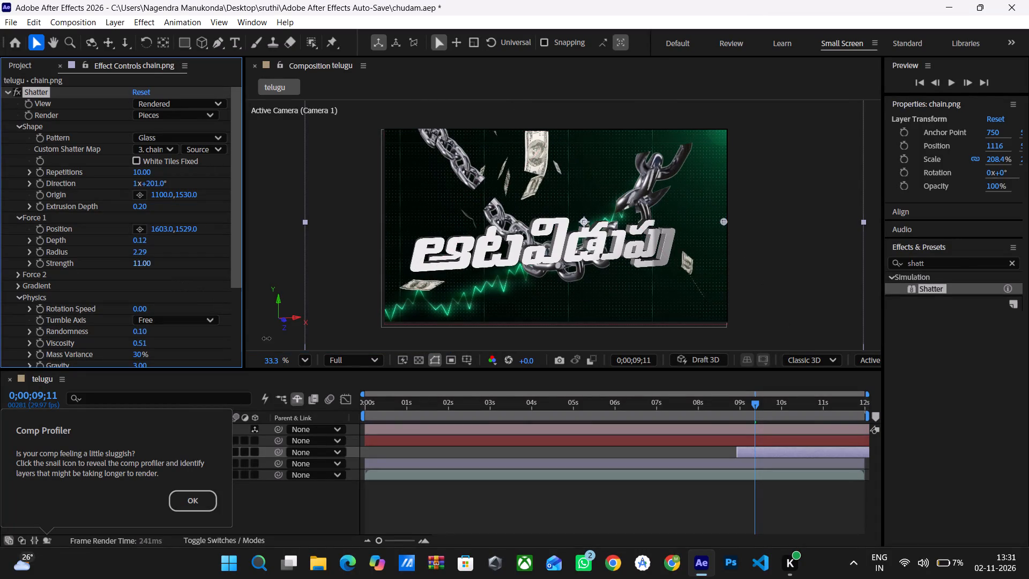
pyautogui.moveTo(266, 338); pyautogui.dragTo(364, 394)
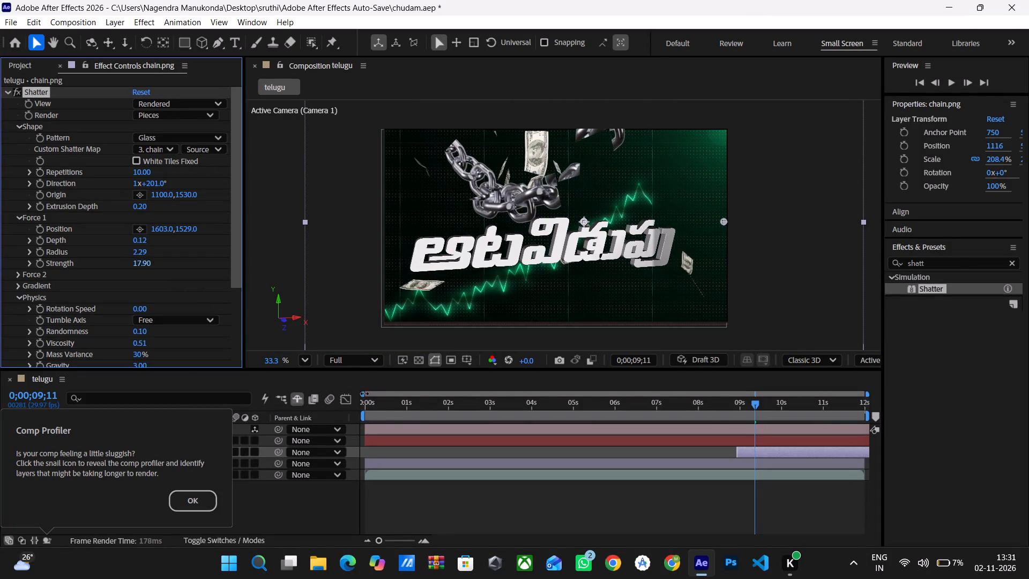
pyautogui.moveTo(364, 394); pyautogui.dragTo(378, 400)
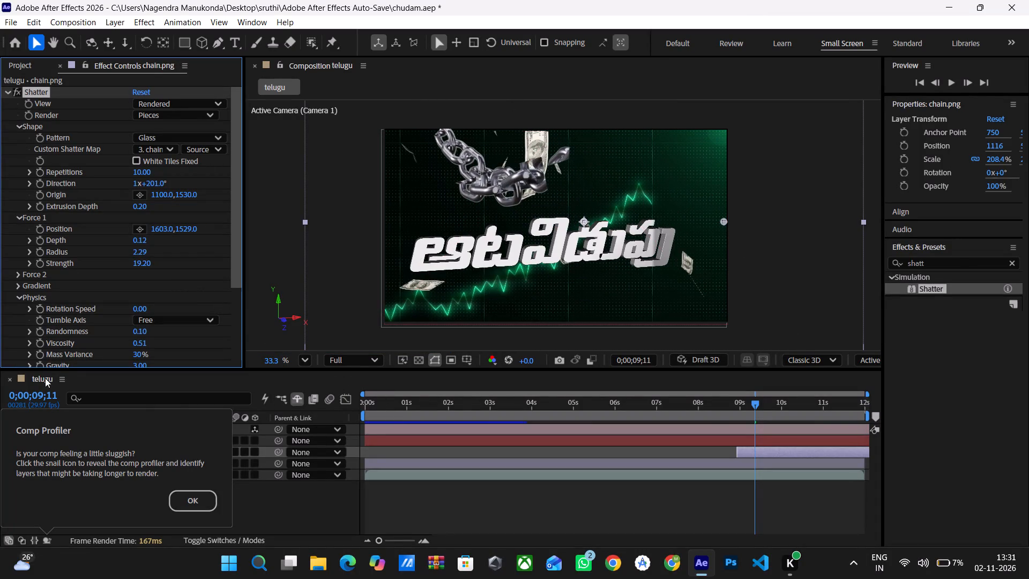
# Preview the shattering chain animation from 0;00;08;17 to about 0;00;11;16, dismissing the low-battery notices.
pyautogui.click(722, 407)
pyautogui.press('space')
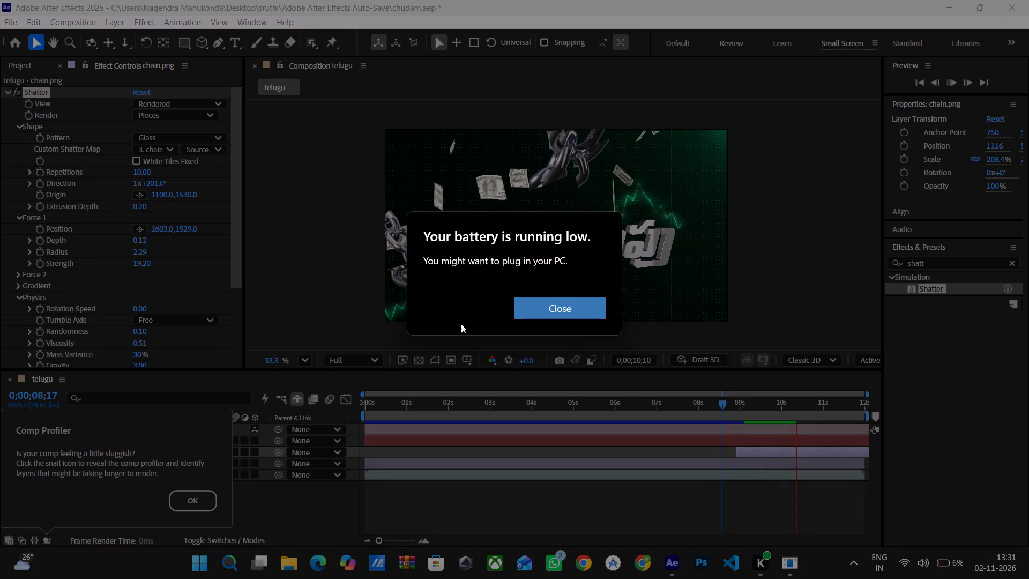
pyautogui.click(567, 305)
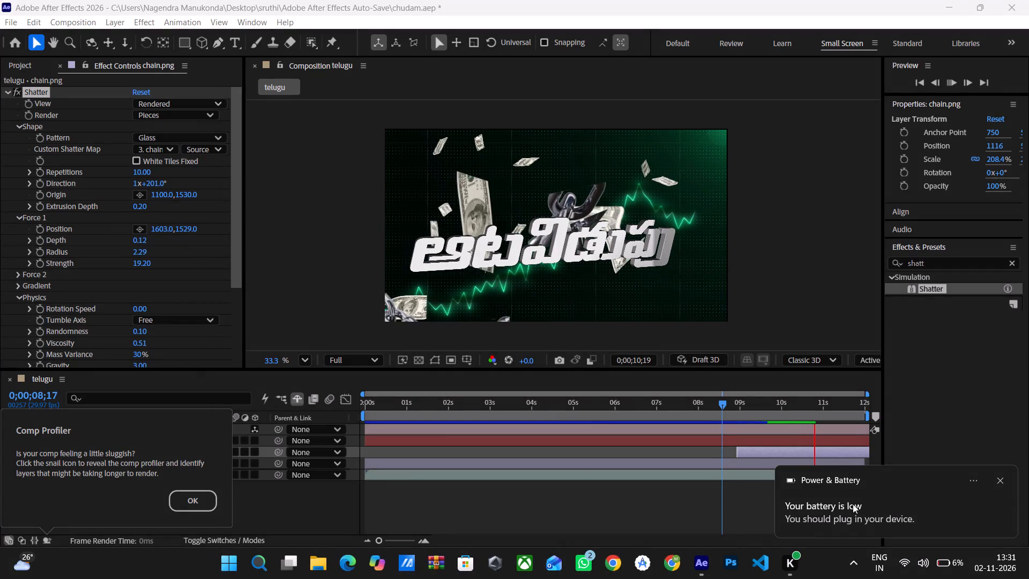
pyautogui.click(996, 484)
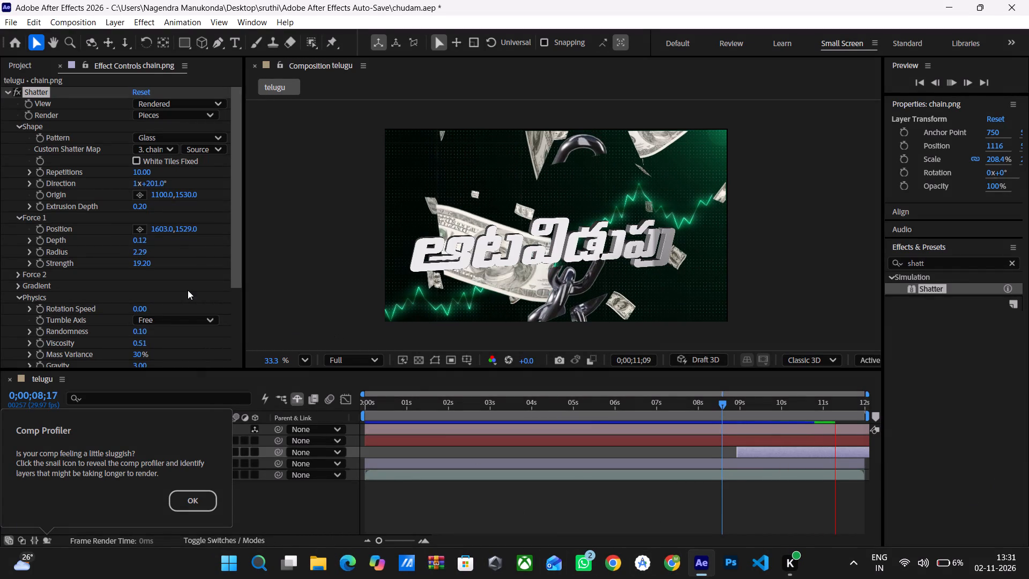
pyautogui.press('space')
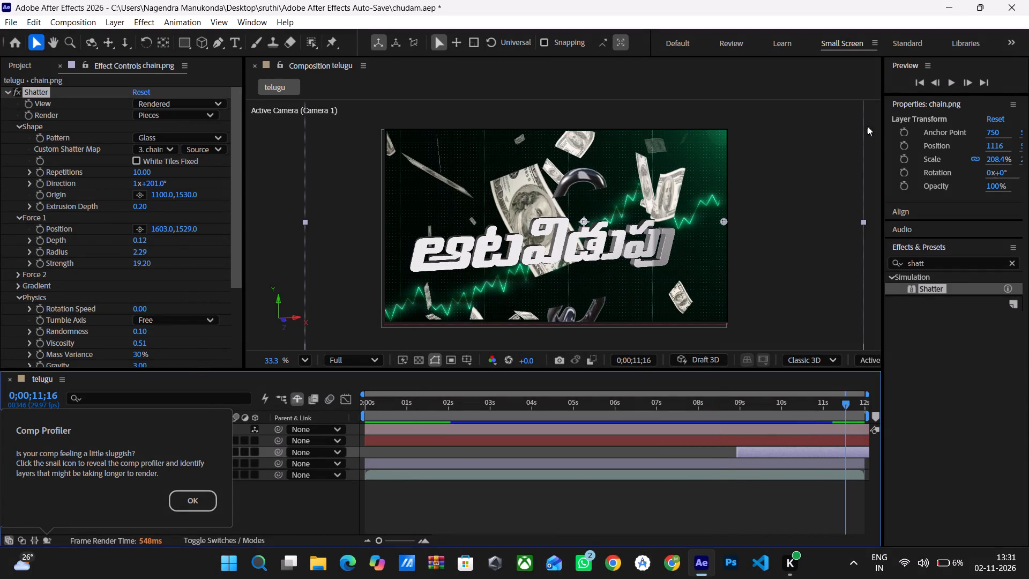
# Close After Effects without saving the changes to chudam.aep.
pyautogui.click(1028, 0)
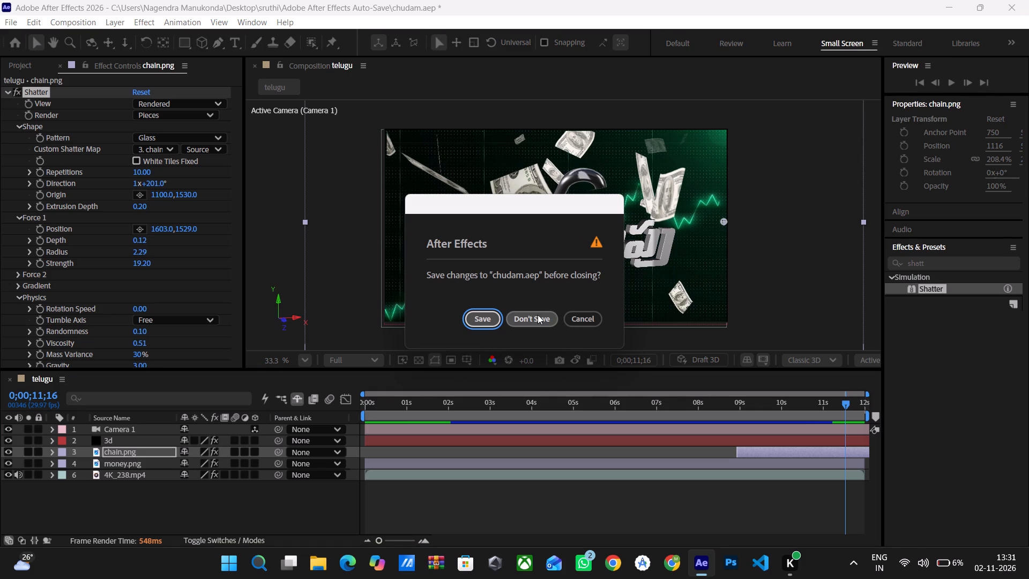
pyautogui.click(538, 315)
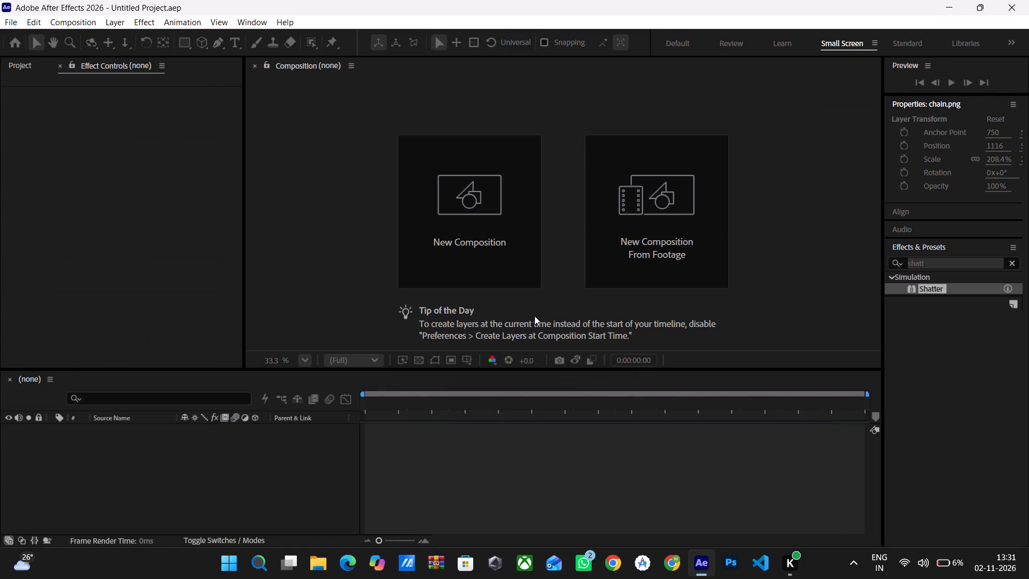